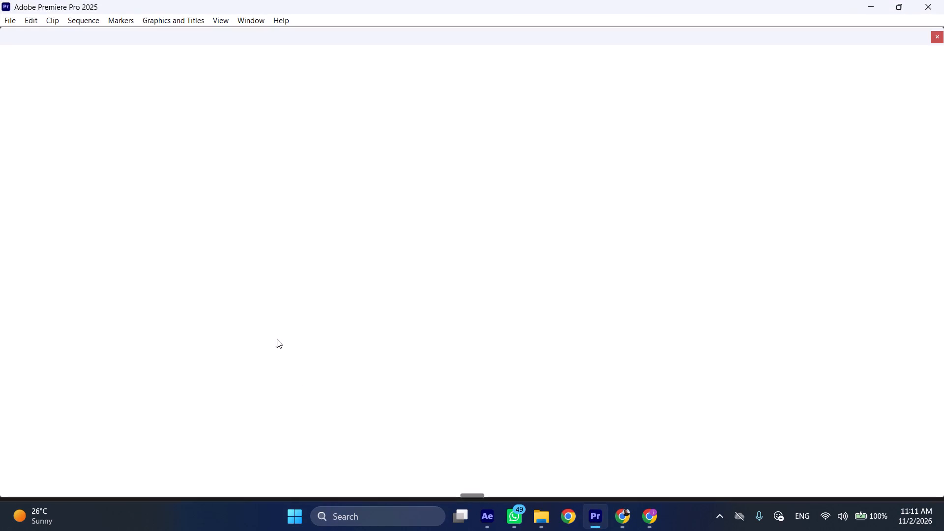
Open the recent project "audio files july" and dismiss the Link Media dialog without relinking any clips.
{"action": "left_click", "coordinate": [239, 258]}
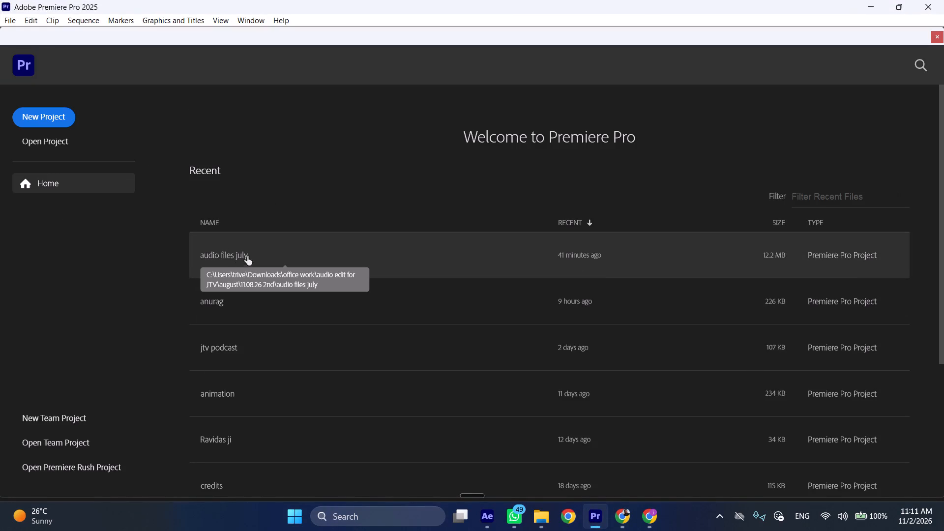
{"action": "left_click", "coordinate": [253, 252]}
{"action": "left_click", "coordinate": [253, 252]}
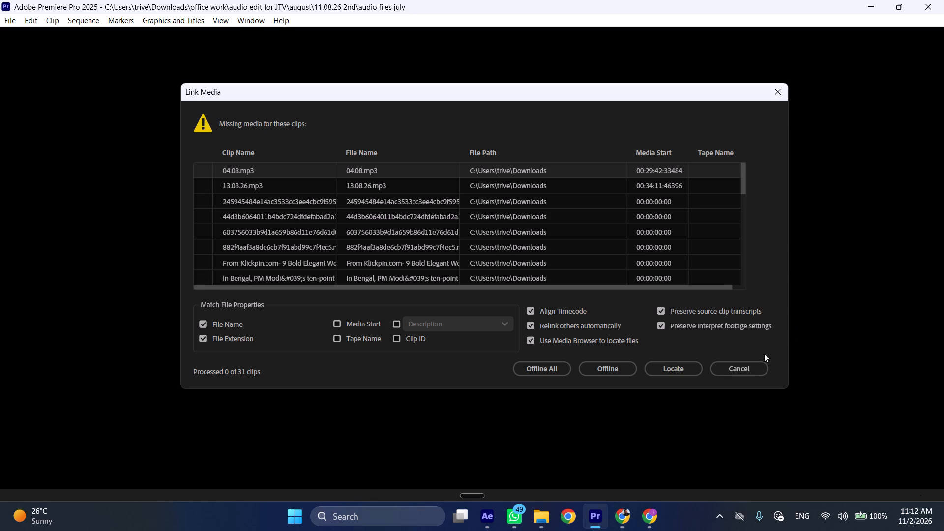
{"action": "left_click", "coordinate": [757, 365]}
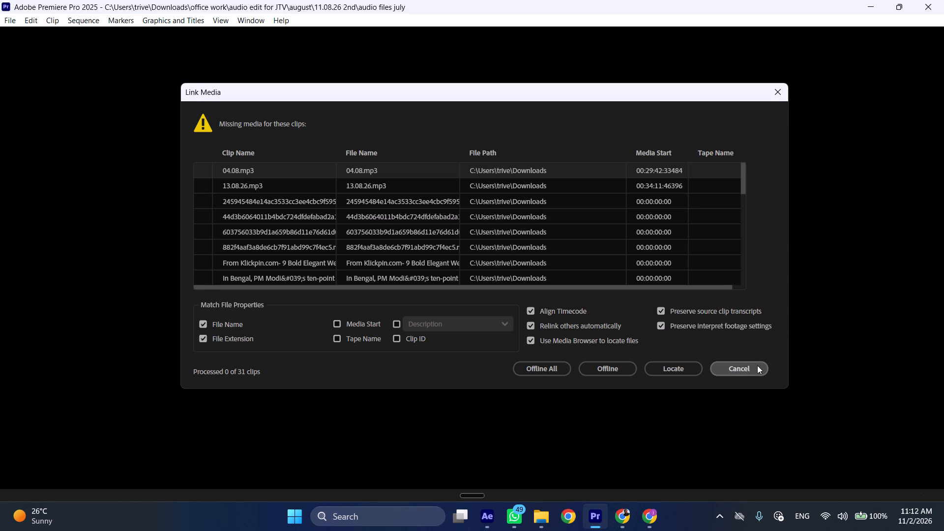
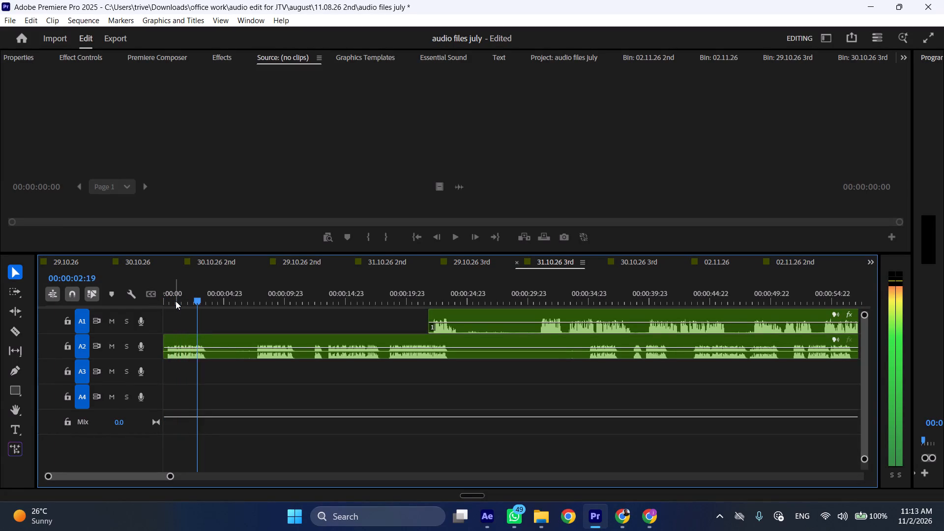
Stop the audio playback of the "31.10.26 3rd" sequence.
{"action": "key", "text": "space"}
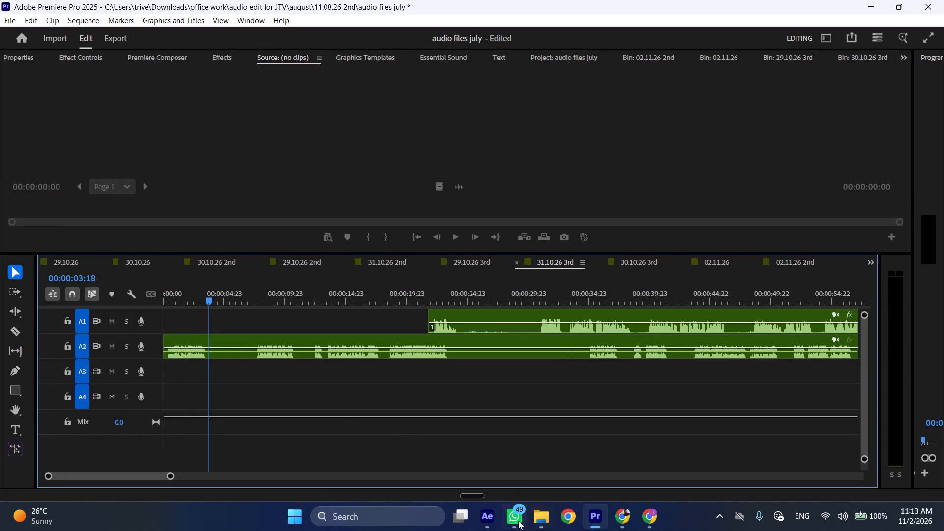
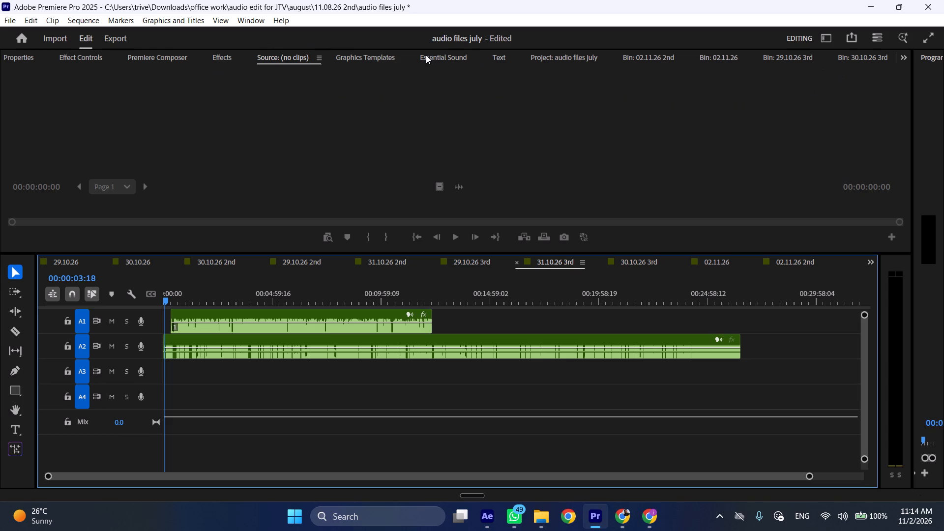
Open the "31.10.26 3rd" bin from the "audio files july" project and open its "31.10.26 3rd" sequence.
{"action": "left_click", "coordinate": [548, 61]}
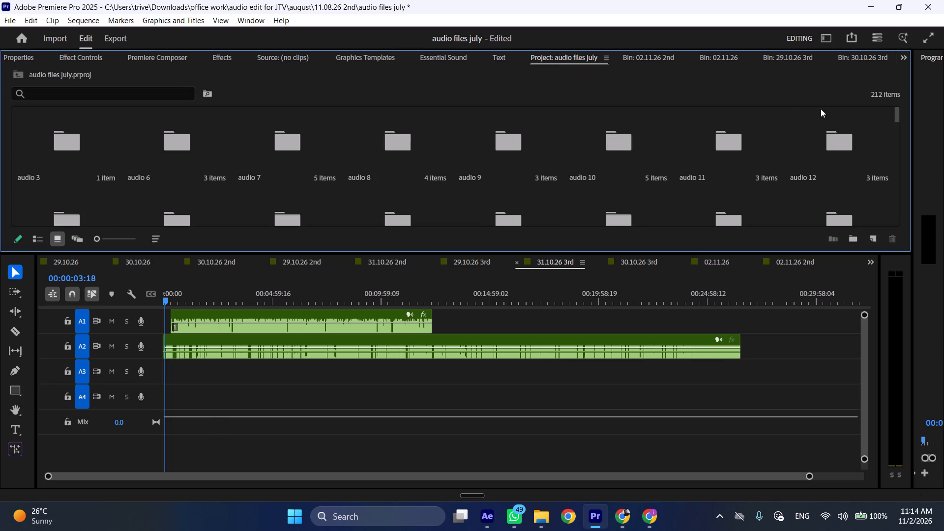
{"action": "left_click_drag", "start_coordinate": [896, 115], "coordinate": [884, 242]}
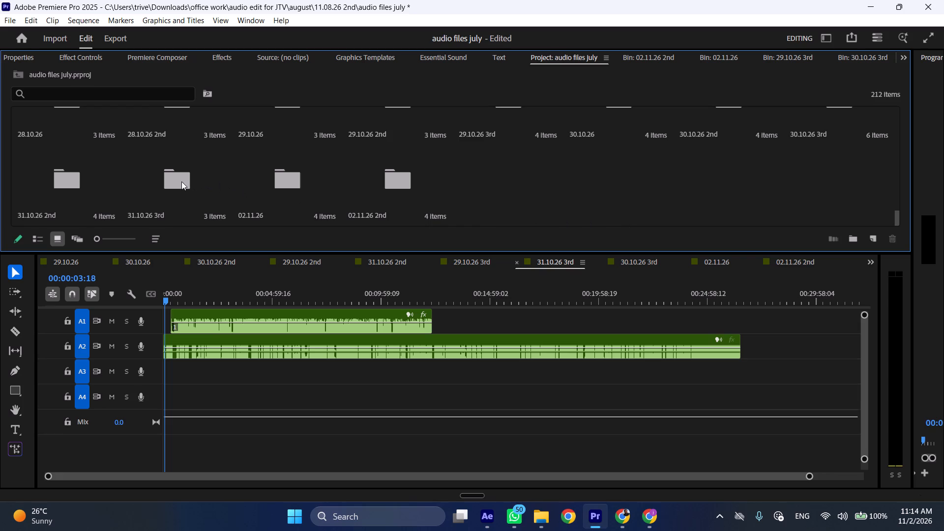
{"action": "double_click", "coordinate": [181, 181]}
{"action": "double_click", "coordinate": [59, 138]}
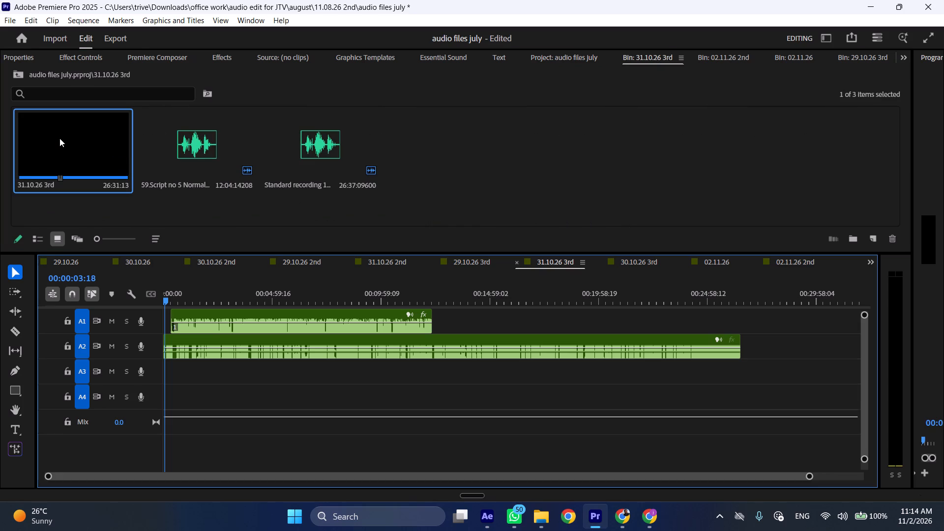
{"action": "double_click", "coordinate": [59, 138]}
{"action": "double_click", "coordinate": [59, 138]}
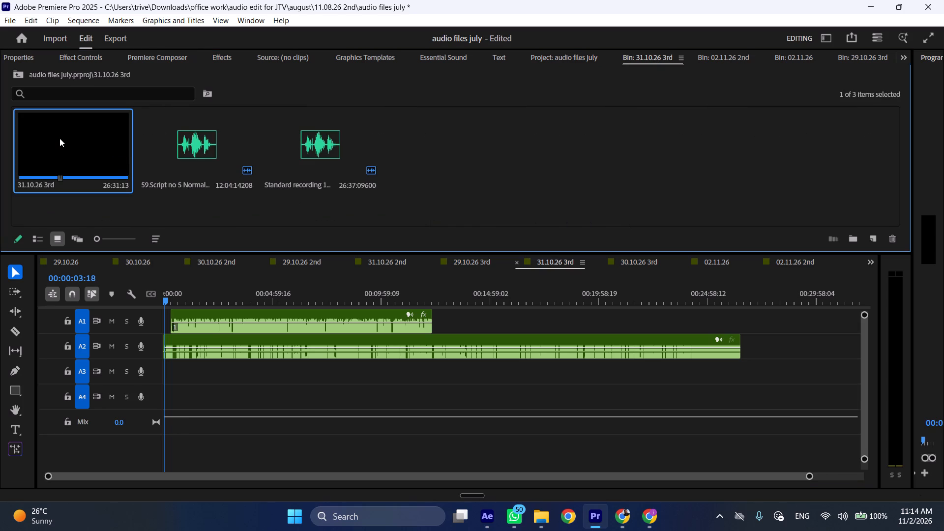
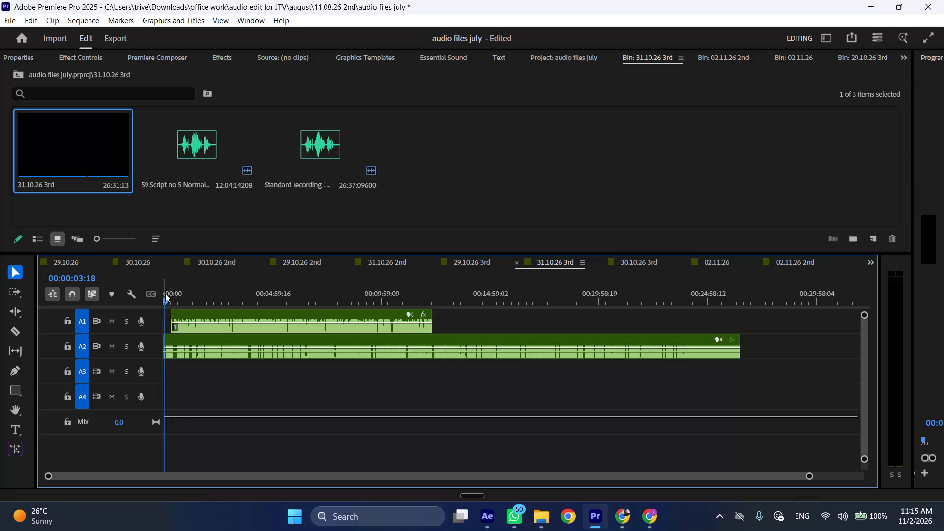
Listen to short passages of the "31.10.26 3rd", "31.10.26 2nd" and "30.10.26 3rd" sequences to compare their audio.
{"action": "left_click_drag", "start_coordinate": [167, 294], "coordinate": [185, 296]}
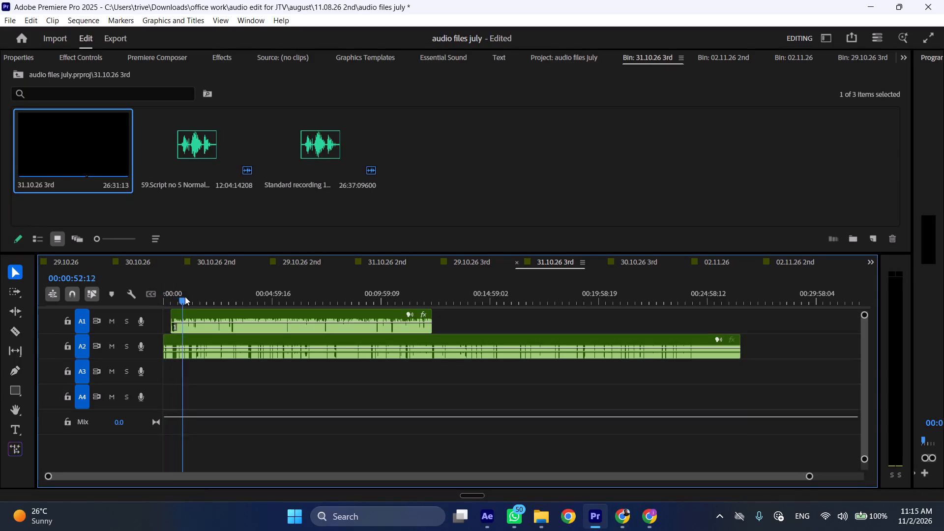
{"action": "left_click_drag", "start_coordinate": [185, 296], "coordinate": [189, 296]}
{"action": "key", "text": "space"}
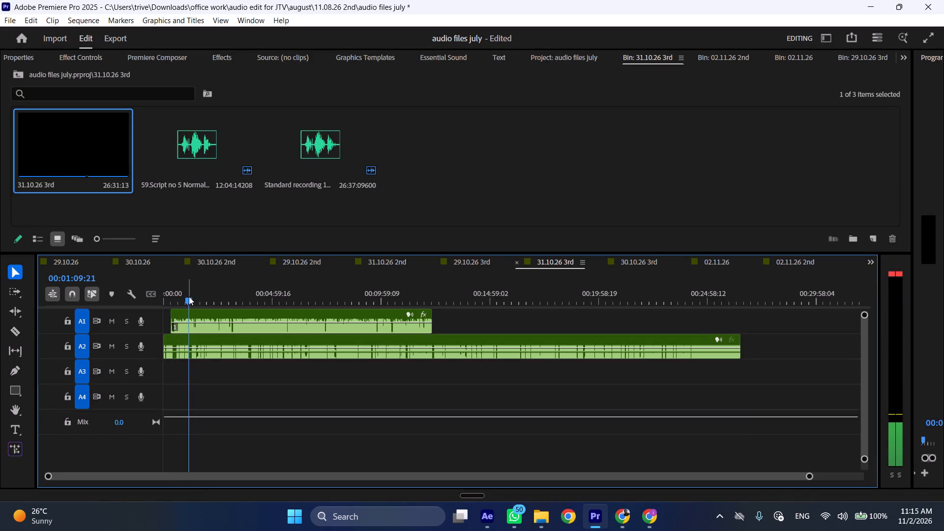
{"action": "key", "text": "space"}
{"action": "left_click", "coordinate": [373, 262]}
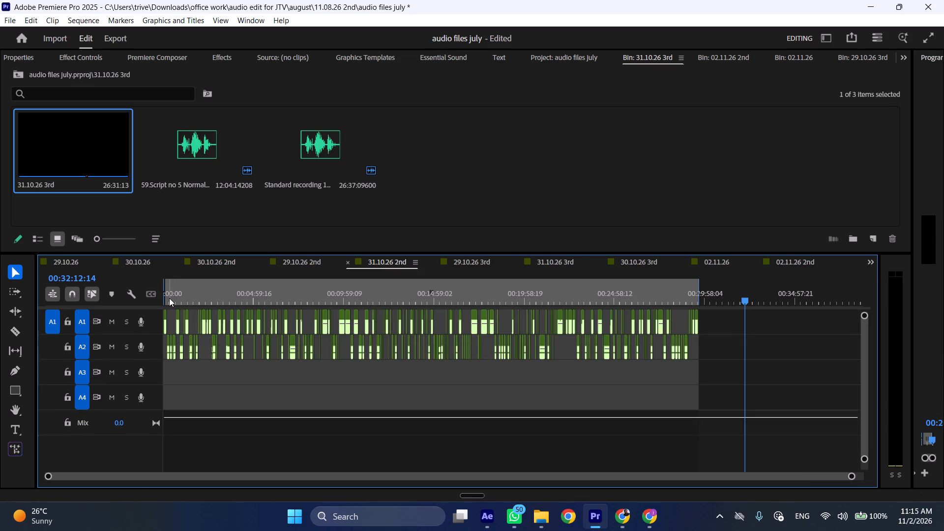
{"action": "left_click_drag", "start_coordinate": [169, 298], "coordinate": [155, 300]}
{"action": "key", "text": "space"}
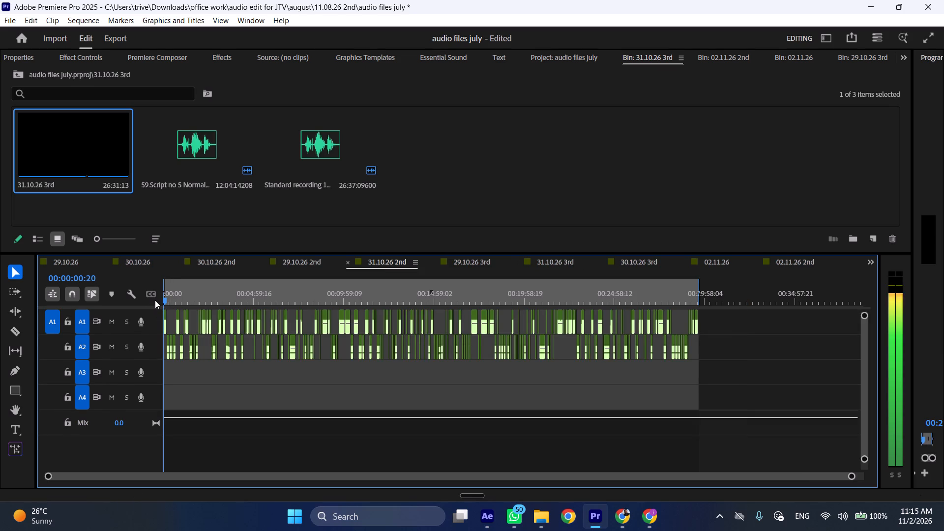
{"action": "key", "text": "space"}
{"action": "left_click", "coordinate": [641, 261]}
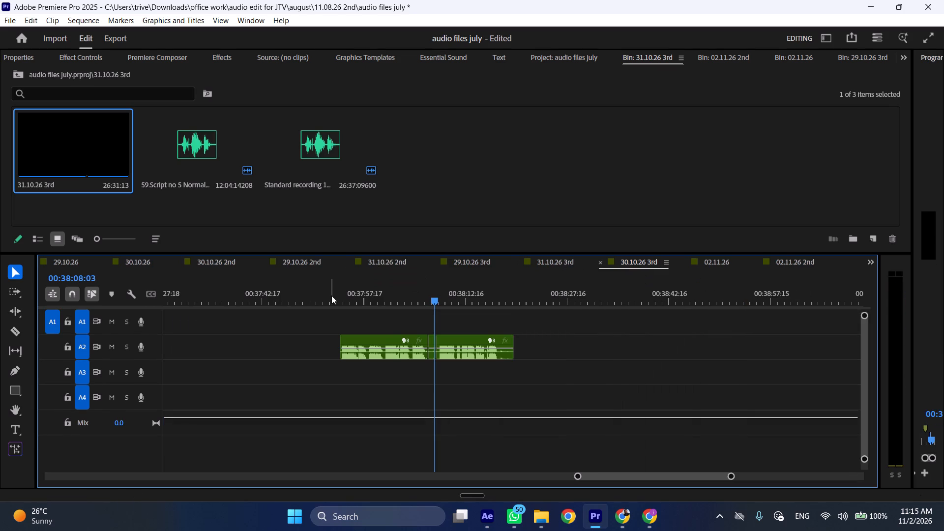
{"action": "left_click_drag", "start_coordinate": [597, 473], "coordinate": [136, 477]}
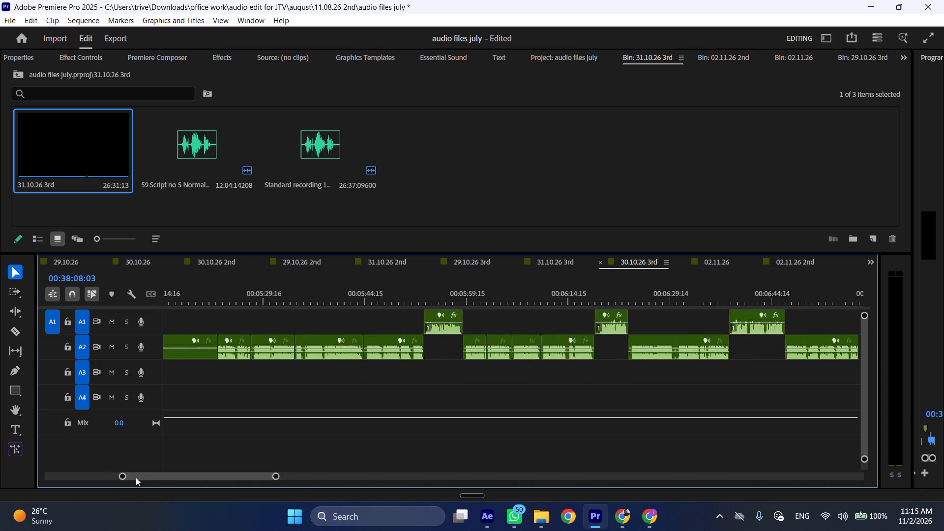
{"action": "left_click_drag", "start_coordinate": [136, 477], "coordinate": [1, 472]}
{"action": "left_click_drag", "start_coordinate": [174, 294], "coordinate": [156, 296]}
{"action": "key", "text": "space"}
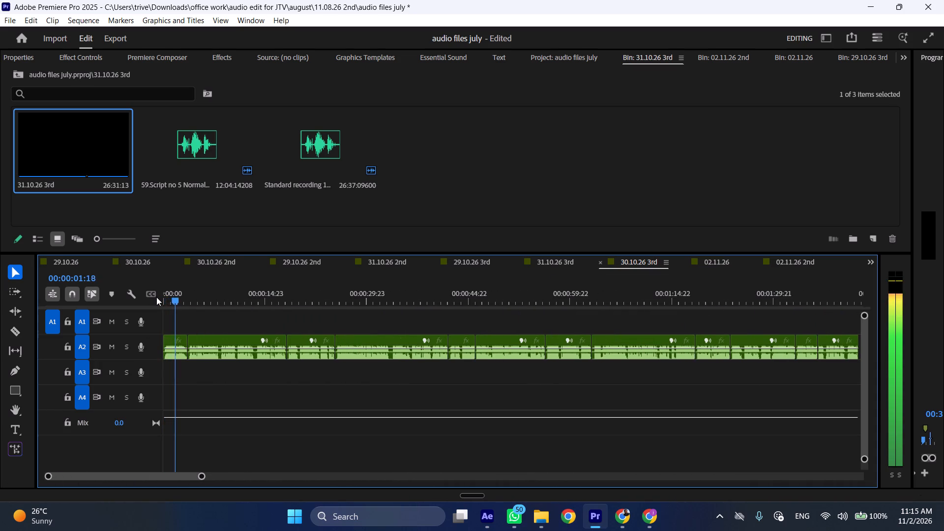
{"action": "key", "text": "space"}
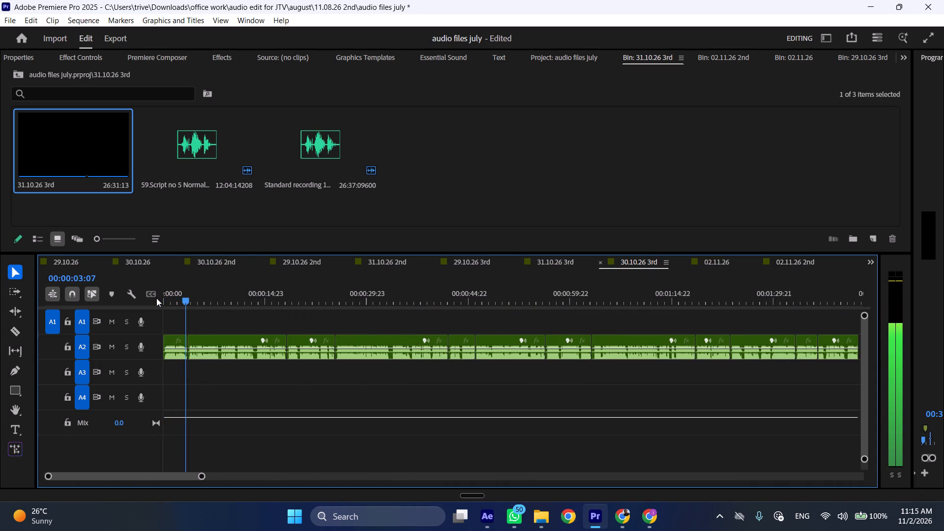
Return to the "31.10.26 3rd" sequence and listen again to its opening seconds.
{"action": "left_click", "coordinate": [537, 261]}
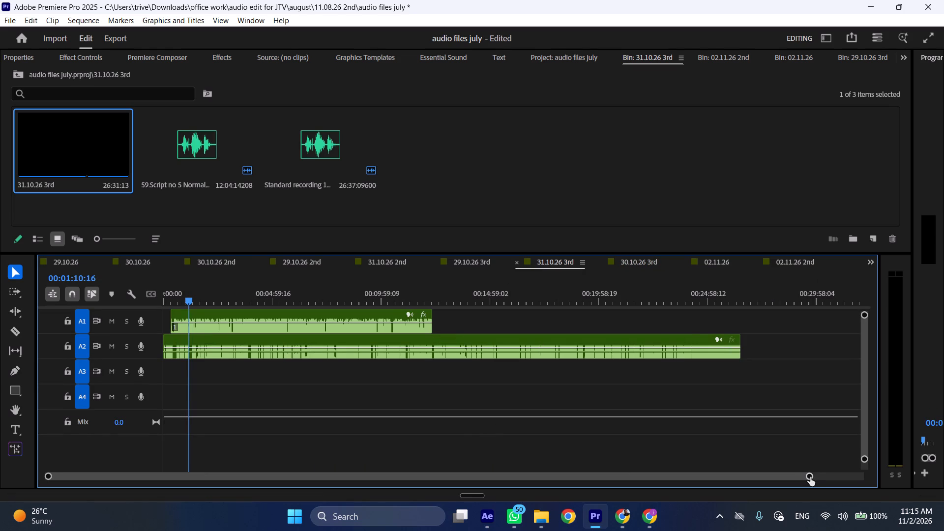
{"action": "left_click_drag", "start_coordinate": [810, 476], "coordinate": [943, 458]}
{"action": "left_click_drag", "start_coordinate": [179, 290], "coordinate": [161, 293]}
{"action": "key", "text": "space"}
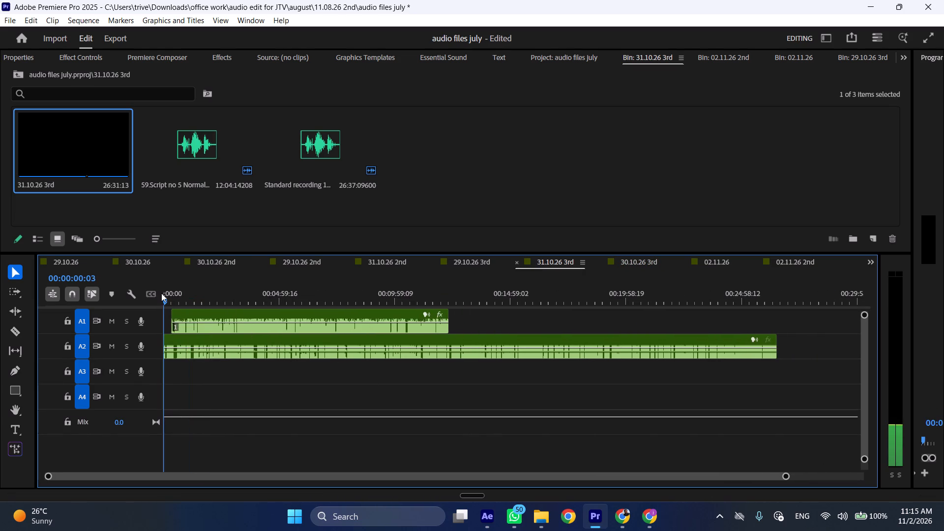
{"action": "left_click", "coordinate": [170, 304]}
{"action": "key", "text": "space"}
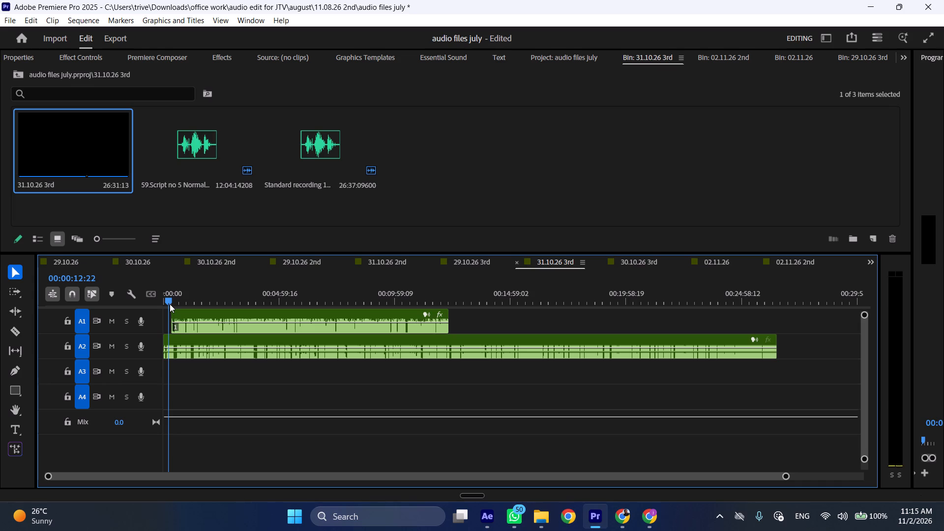
{"action": "key", "text": "space"}
{"action": "left_click", "coordinate": [170, 304]}
{"action": "left_click_drag", "start_coordinate": [170, 303], "coordinate": [150, 303]}
{"action": "key", "text": "space"}
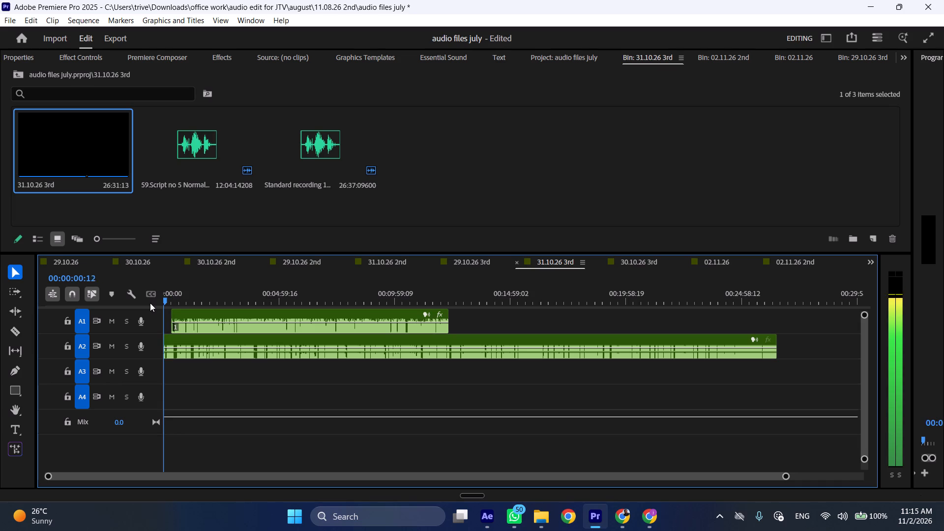
{"action": "key", "text": "space"}
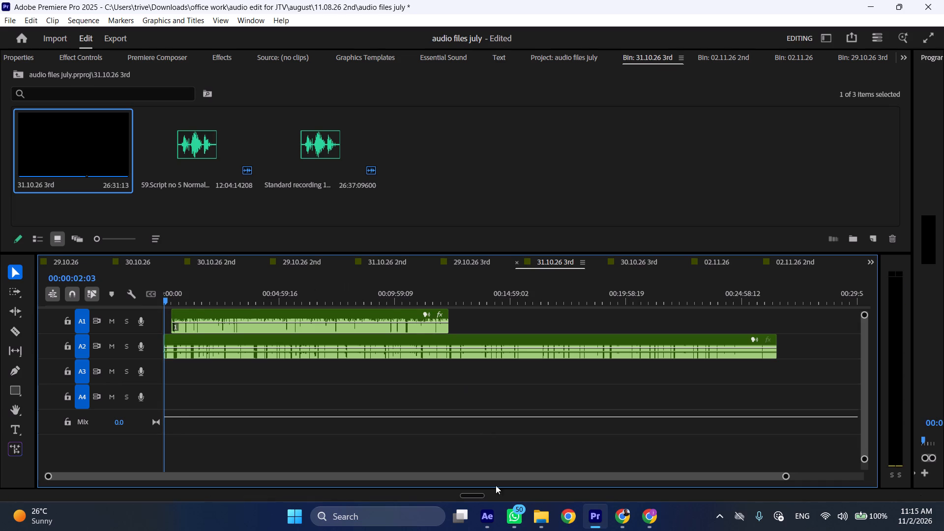
Switch to File Explorer and open the "31.10.26 3rd" folder under Downloads, office work, audio edit for JTV, september.
{"action": "left_click", "coordinate": [535, 471]}
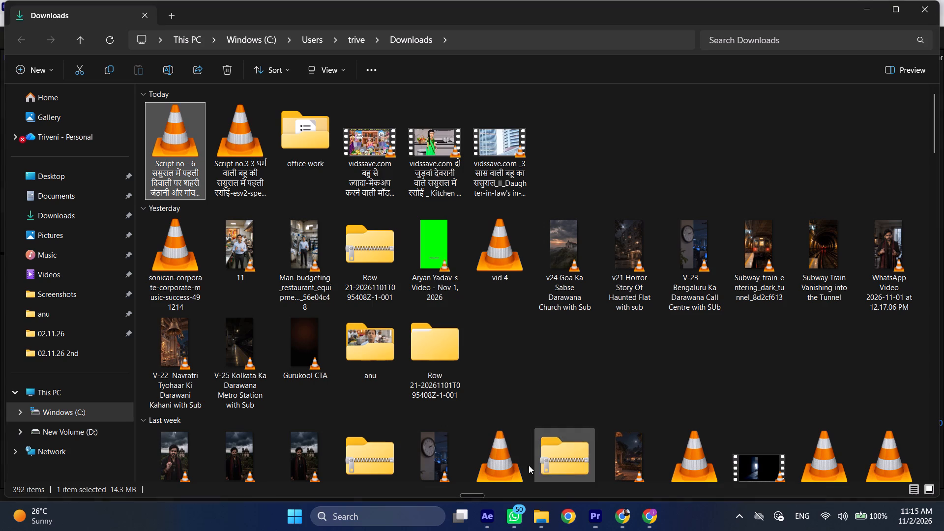
{"action": "left_click", "coordinate": [313, 145]}
{"action": "left_click", "coordinate": [313, 145]}
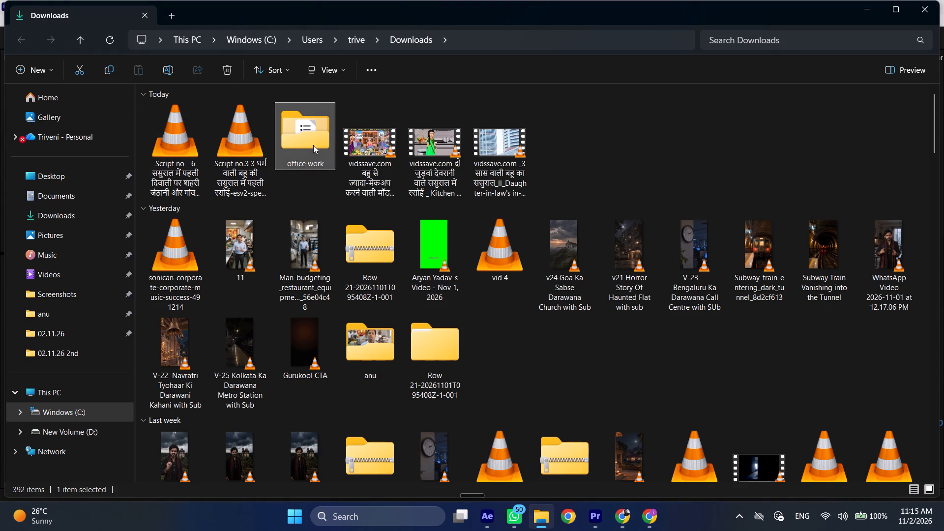
{"action": "double_click", "coordinate": [252, 132]}
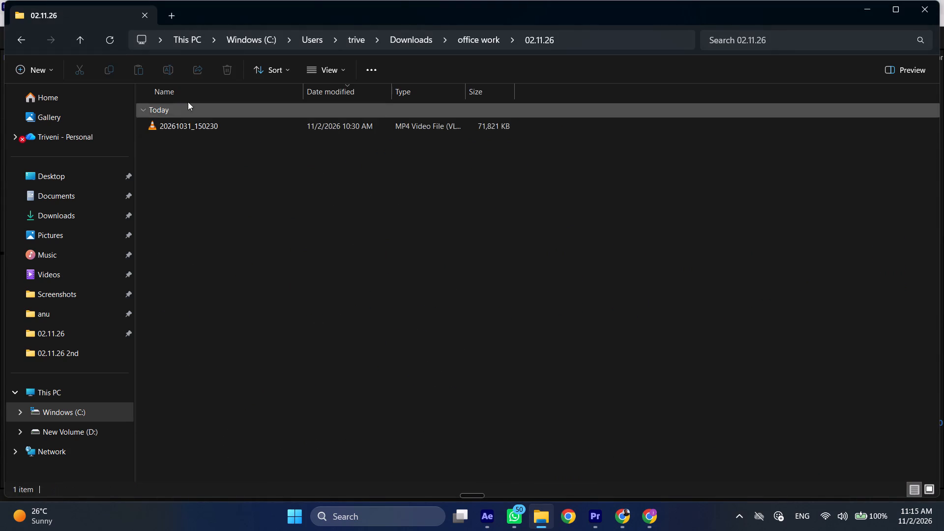
{"action": "left_click", "coordinate": [79, 32]}
{"action": "triple_click", "coordinate": [207, 151]}
{"action": "left_click", "coordinate": [207, 151]}
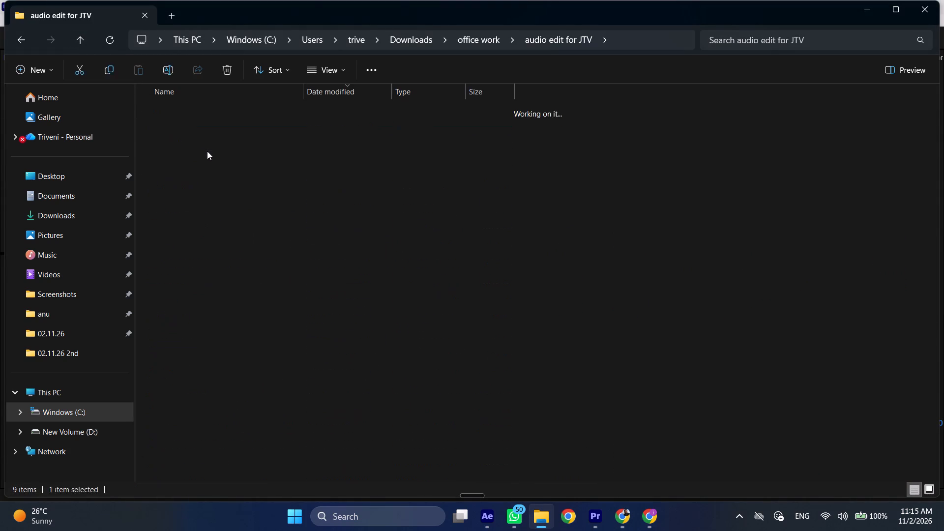
{"action": "left_click", "coordinate": [88, 39]}
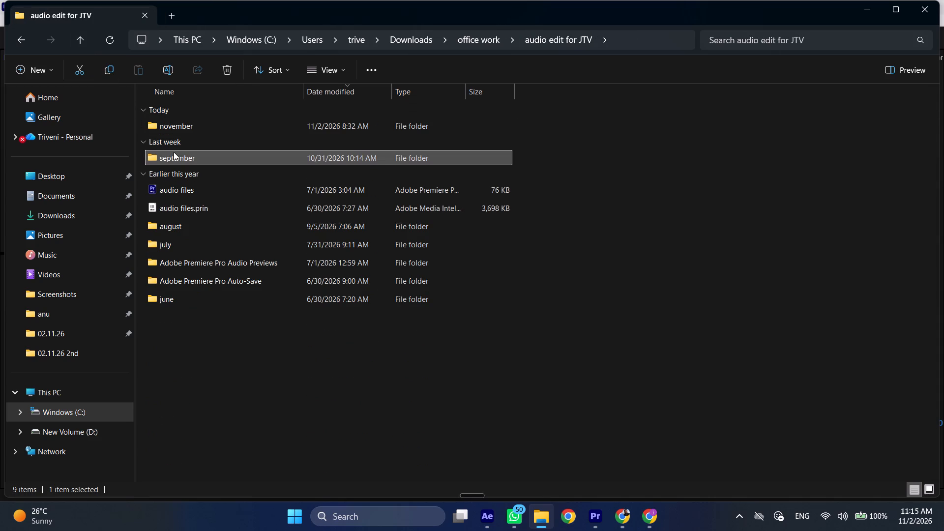
{"action": "double_click", "coordinate": [178, 160]}
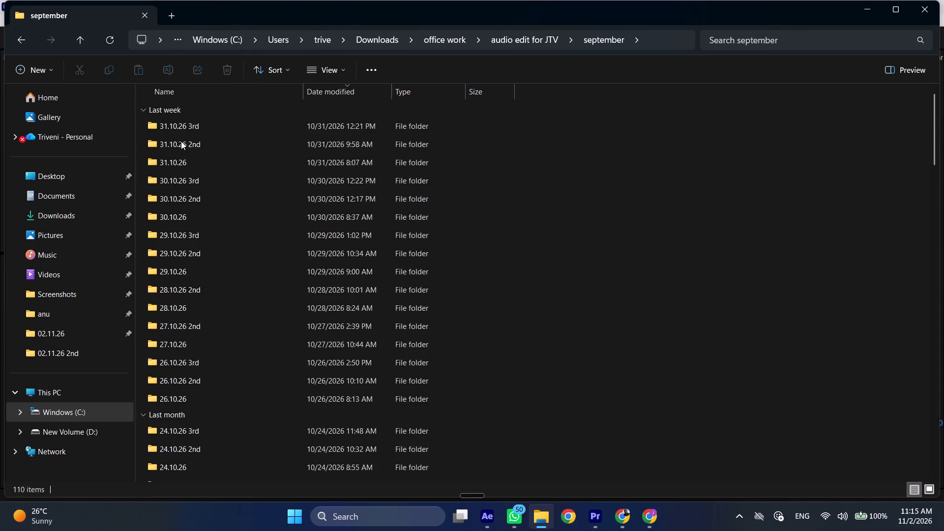
{"action": "double_click", "coordinate": [182, 122]}
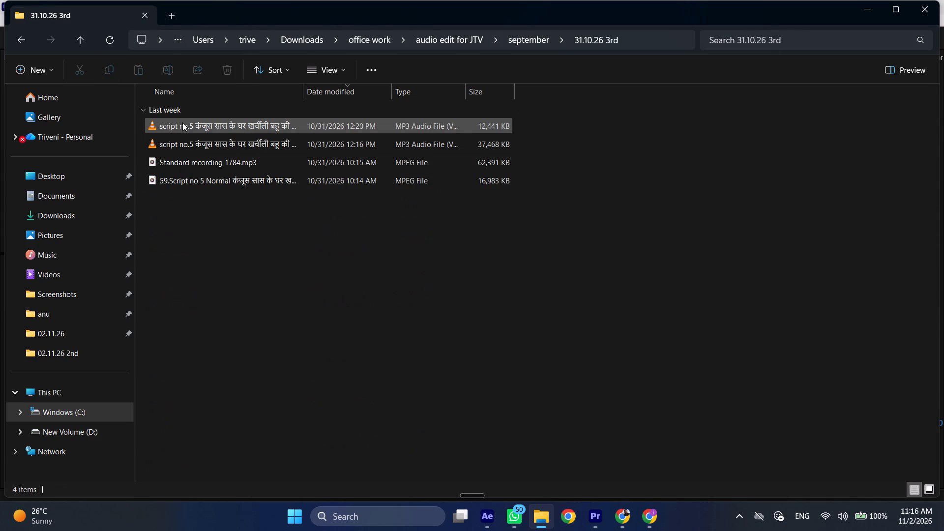
Play the 12,441 KB script no.5 "esv2-speech-50p" MP3 in VLC to check it, and close the player.
{"action": "double_click", "coordinate": [182, 122]}
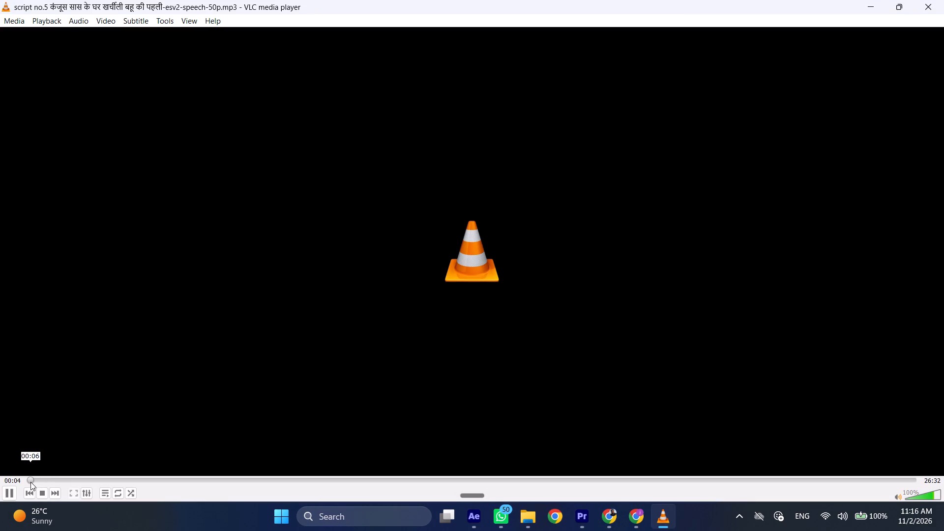
{"action": "left_click", "coordinate": [943, 0]}
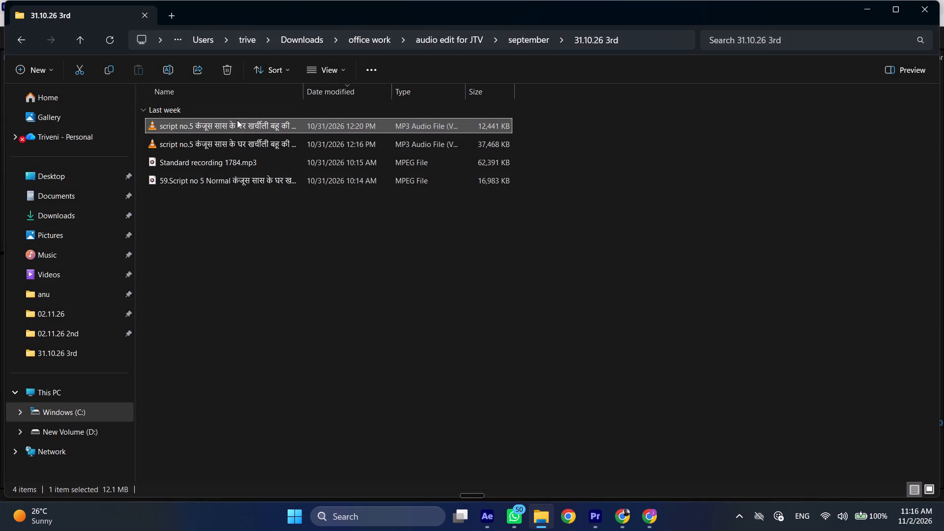
Place the script no.5 "esv2-speech-50p" MP3 on track A3 at the start of Premiere Pro's "31.10.26 3rd" sequence.
{"action": "left_click_drag", "start_coordinate": [220, 125], "coordinate": [605, 514]}
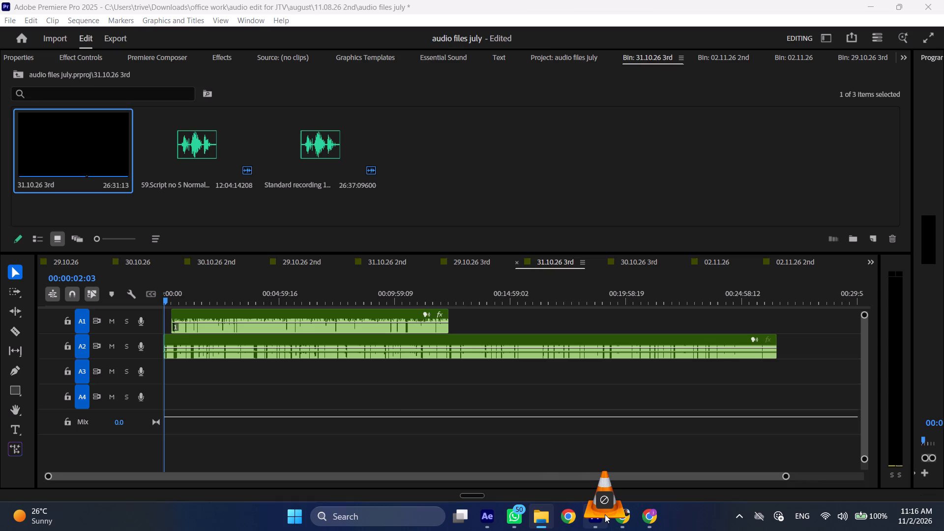
{"action": "left_click_drag", "start_coordinate": [605, 514], "coordinate": [154, 372]}
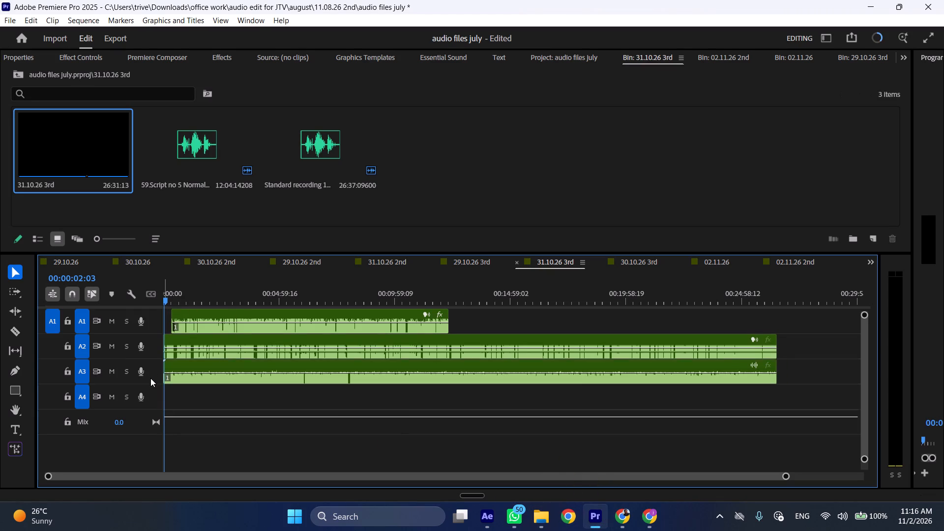
Mute audio tracks A1 and A2 of the "31.10.26 3rd" sequence.
{"action": "left_click", "coordinate": [110, 350]}
{"action": "left_click", "coordinate": [111, 322]}
Listen to the script no.5 clip on A3 near its start and around 5:13, 7:10 and 6:55.
{"action": "key", "text": "space"}
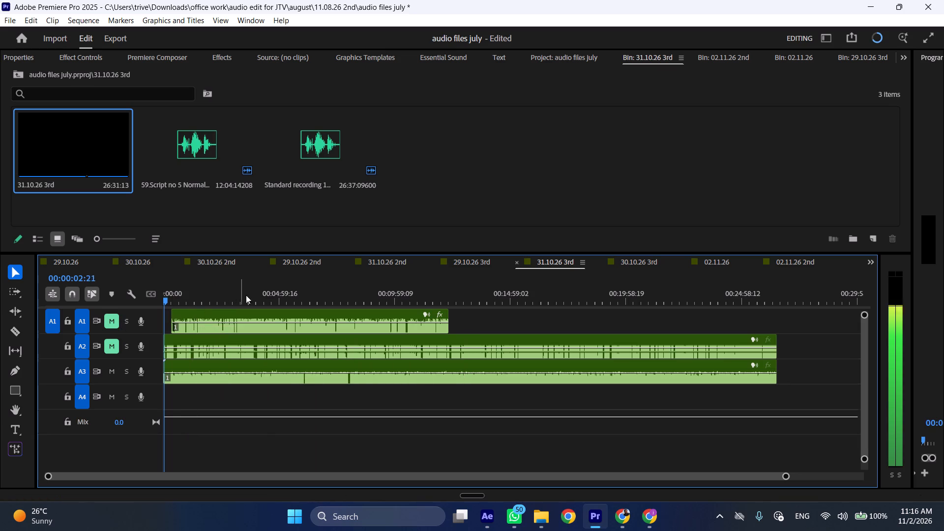
{"action": "left_click", "coordinate": [286, 294]}
{"action": "key", "text": "space"}
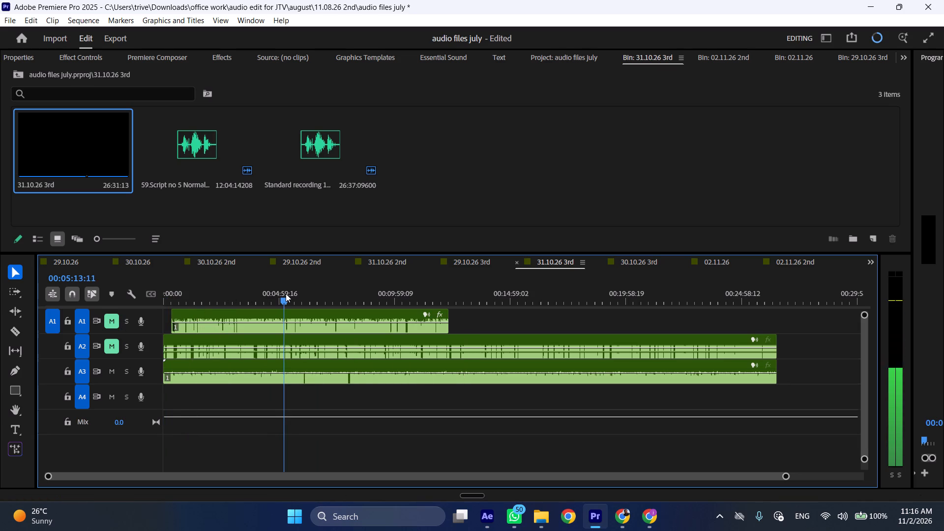
{"action": "left_click_drag", "start_coordinate": [286, 294], "coordinate": [333, 301]}
{"action": "key", "text": "ctrl+shift+c"}
{"action": "key", "text": "ctrl+shift+c"}
{"action": "key", "text": "ctrl+shift+c"}
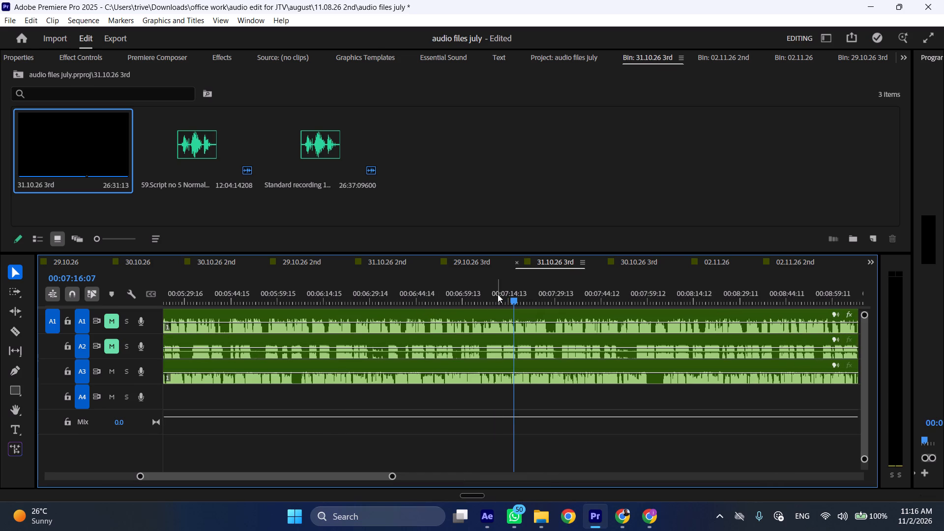
{"action": "left_click", "coordinate": [495, 317]}
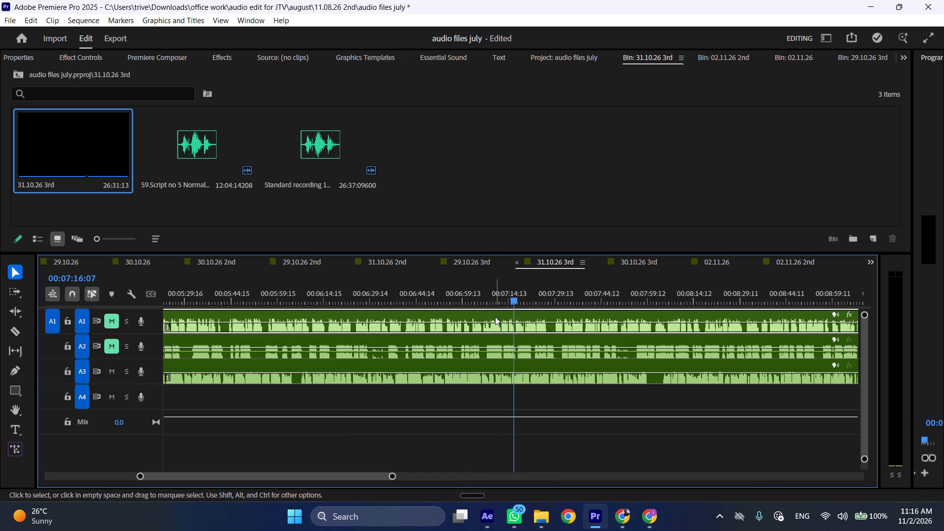
{"action": "left_click", "coordinate": [495, 294]}
{"action": "key", "text": "space"}
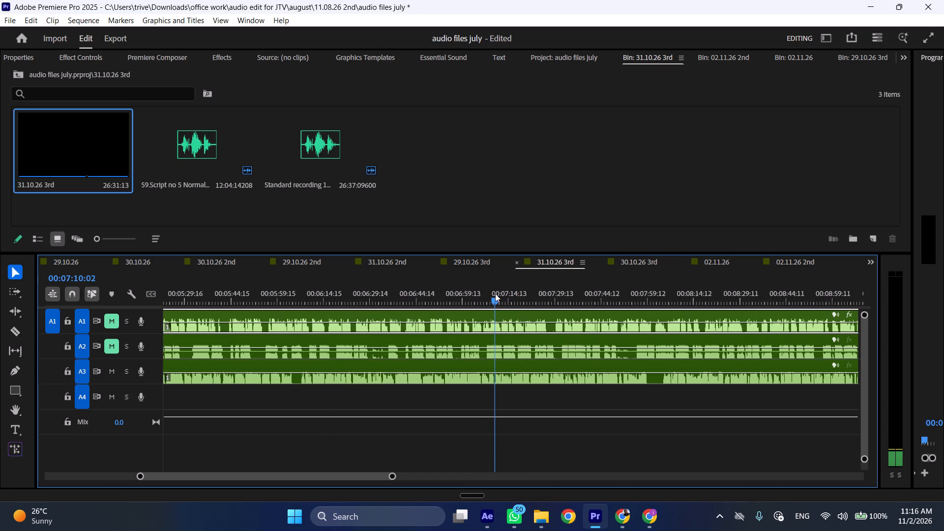
{"action": "left_click_drag", "start_coordinate": [482, 295], "coordinate": [448, 301]}
{"action": "key", "text": "space"}
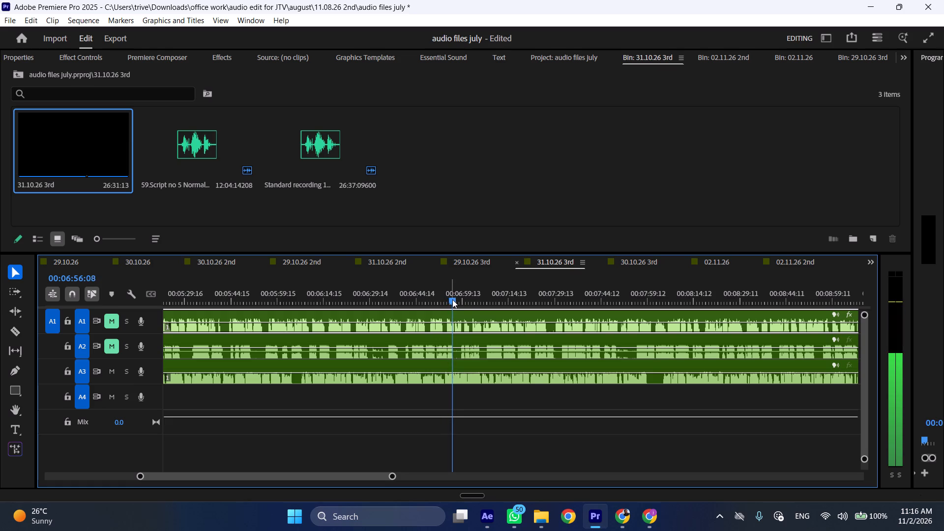
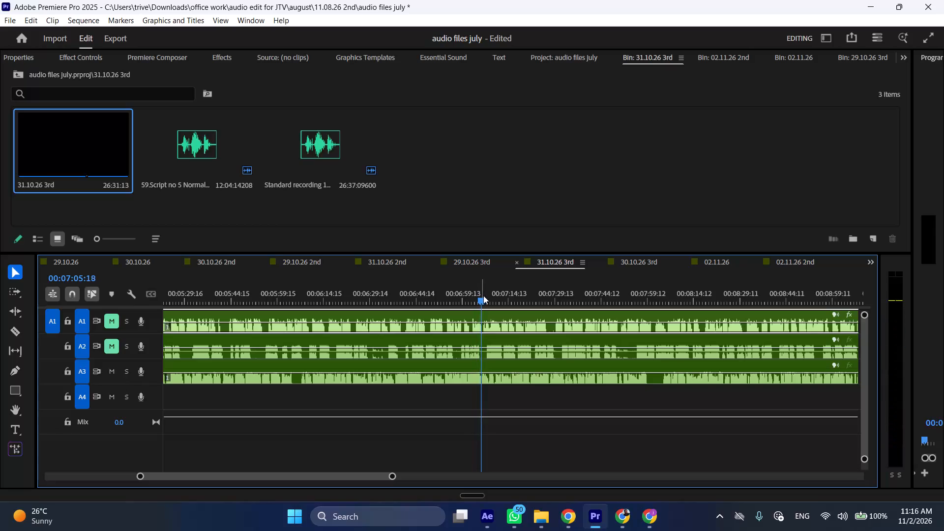
Listen to the script no.5 clip on A3 around 7:55 and again from about 7:51.
{"action": "left_click_drag", "start_coordinate": [488, 296], "coordinate": [635, 298]}
{"action": "key", "text": "space"}
{"action": "scroll", "coordinate": [617, 362], "scroll_direction": "down", "scroll_amount": 7}
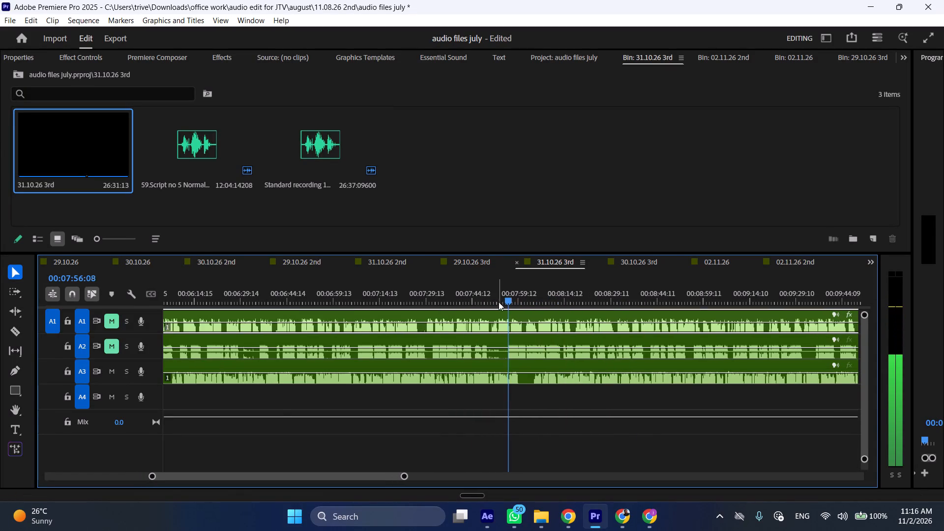
{"action": "left_click", "coordinate": [495, 295]}
{"action": "key", "text": "space"}
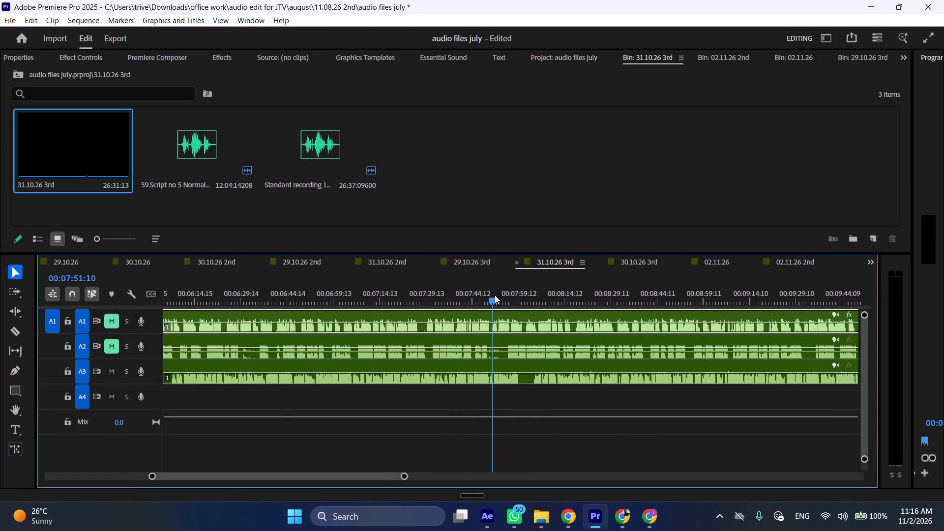
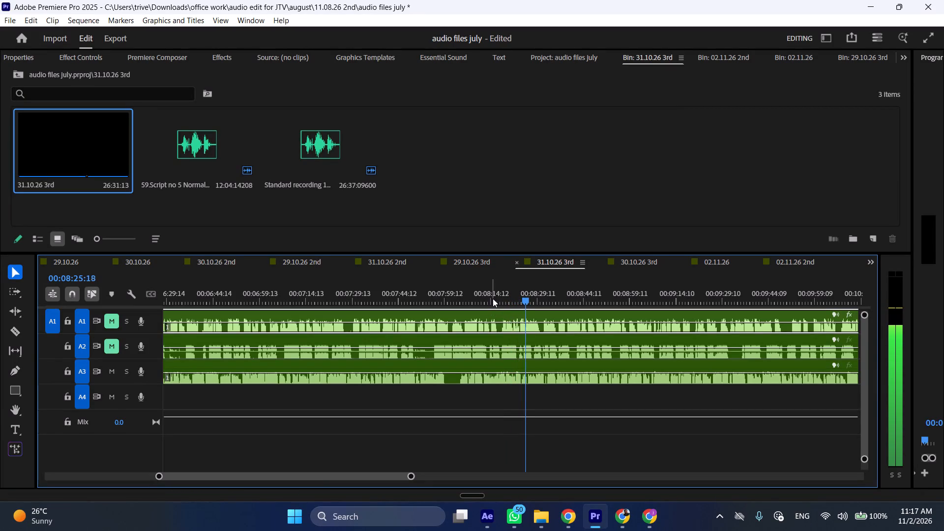
Return the playhead to about 8:25 in the 31.10.26 3rd sequence to review the enhanced speech on A3 from there.
{"action": "left_click", "coordinate": [527, 295]}
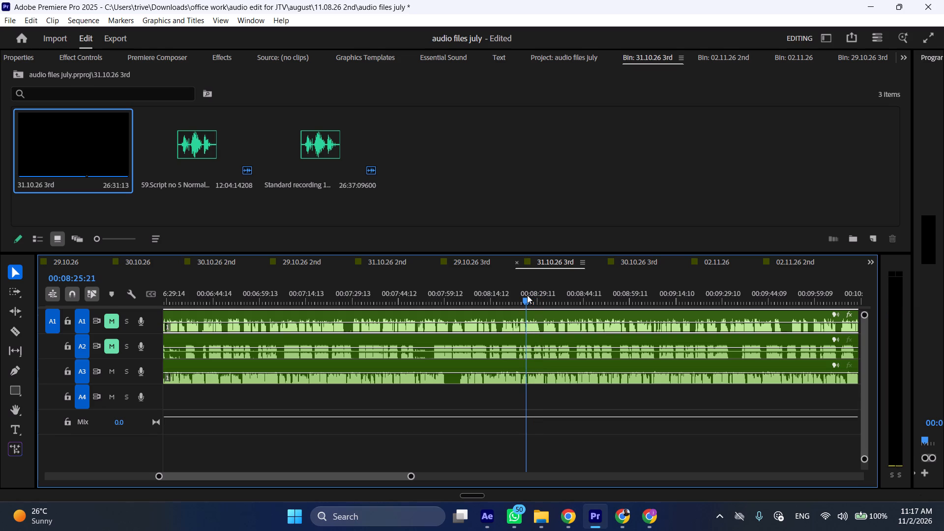
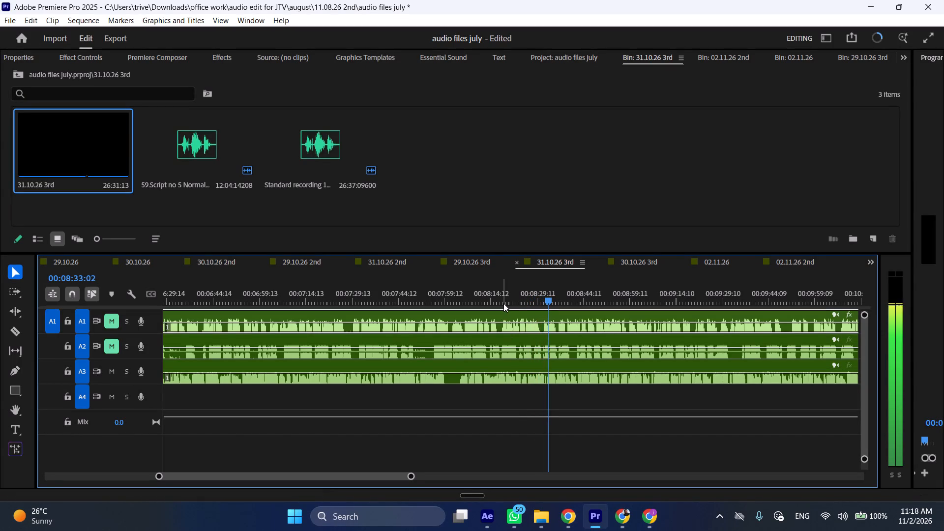
Move back along the 31.10.26 3rd sequence, play the enhanced speech on A3, and reposition the playhead at about 8:07.
{"action": "left_click_drag", "start_coordinate": [491, 295], "coordinate": [461, 295]}
{"action": "key", "text": "space"}
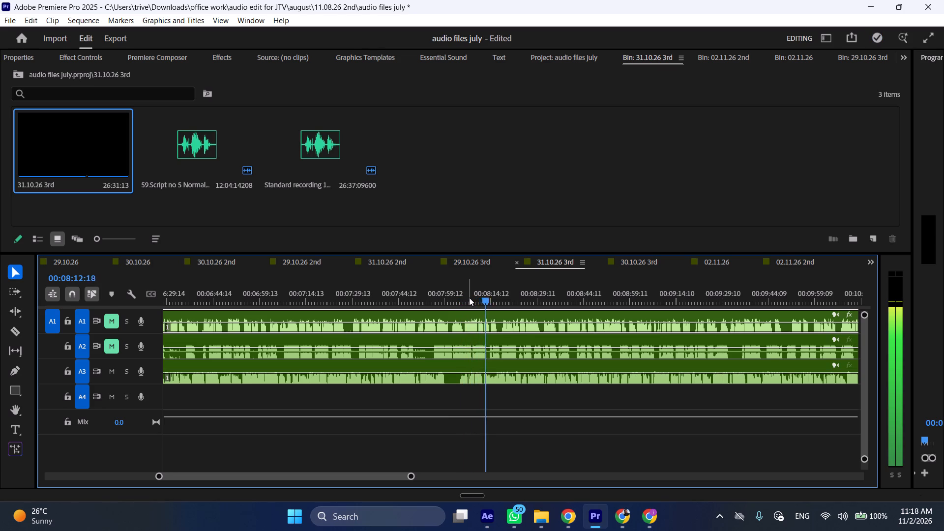
{"action": "left_click", "coordinate": [469, 297]}
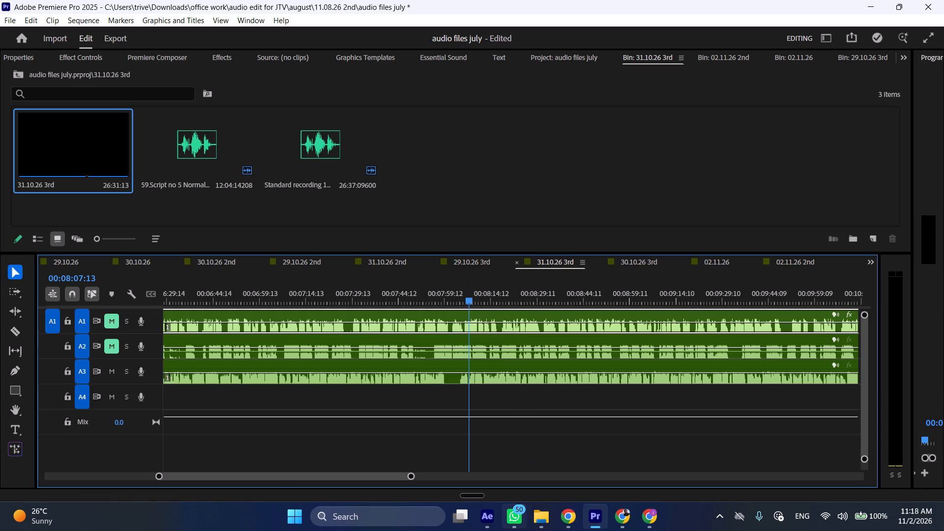
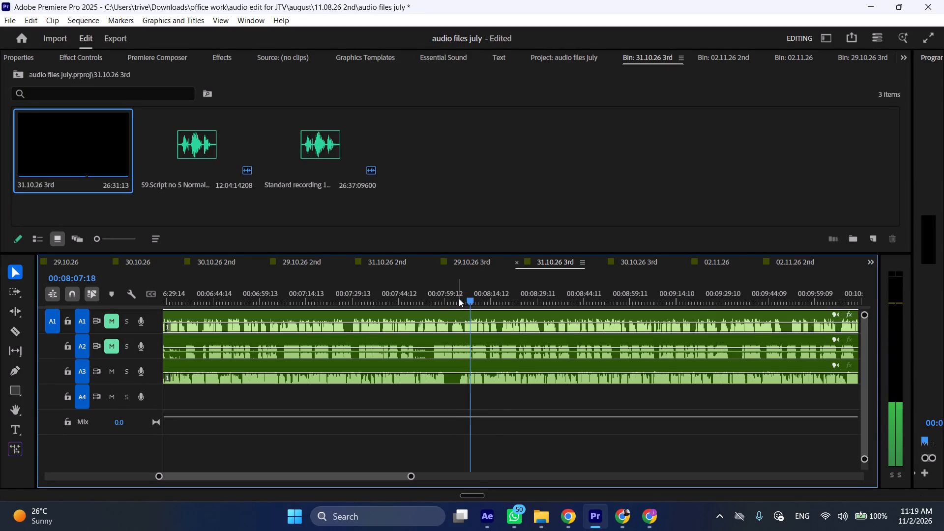
Listen to the enhanced speech on A3 around the silent gaps near 6:05 and 8:00.
{"action": "key", "text": "ctrl+shift+x"}
{"action": "key", "text": "ctrl+shift+x"}
{"action": "left_click_drag", "start_coordinate": [459, 298], "coordinate": [410, 302]}
{"action": "key", "text": "space"}
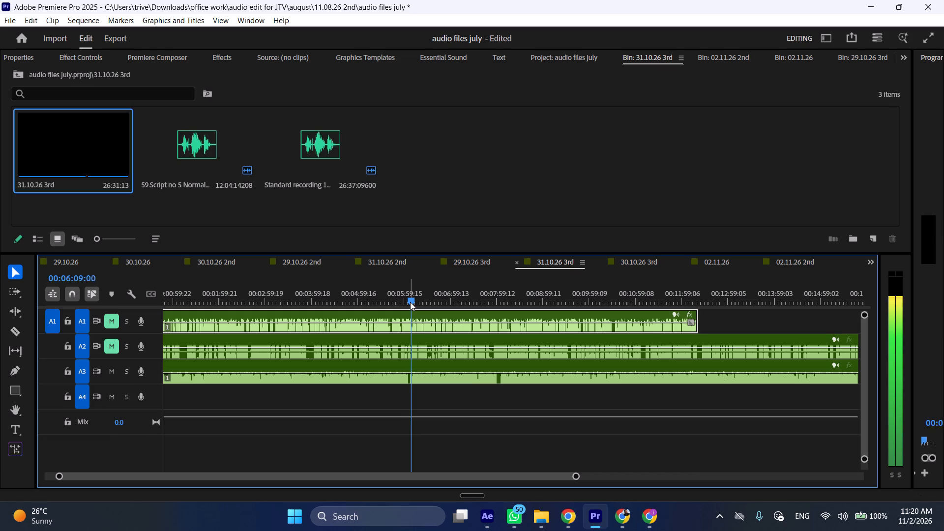
{"action": "left_click", "coordinate": [406, 301]}
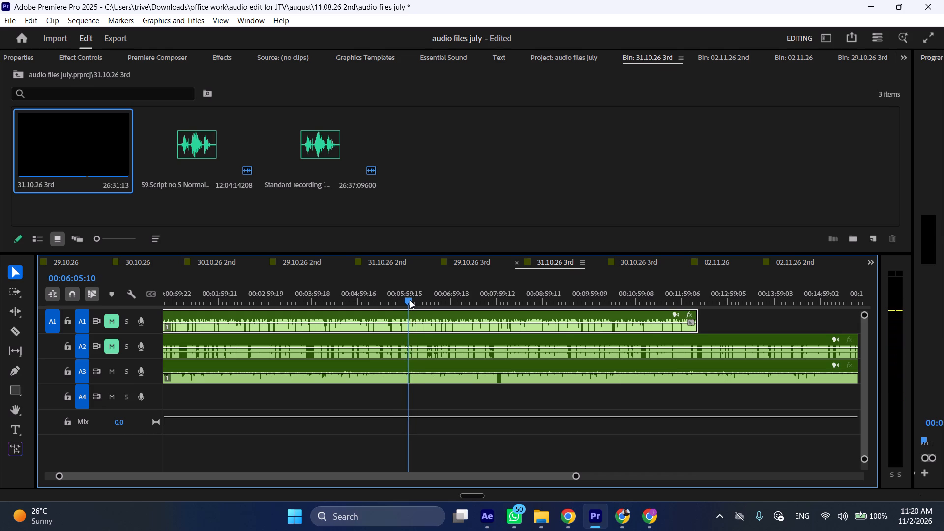
{"action": "key", "text": "space"}
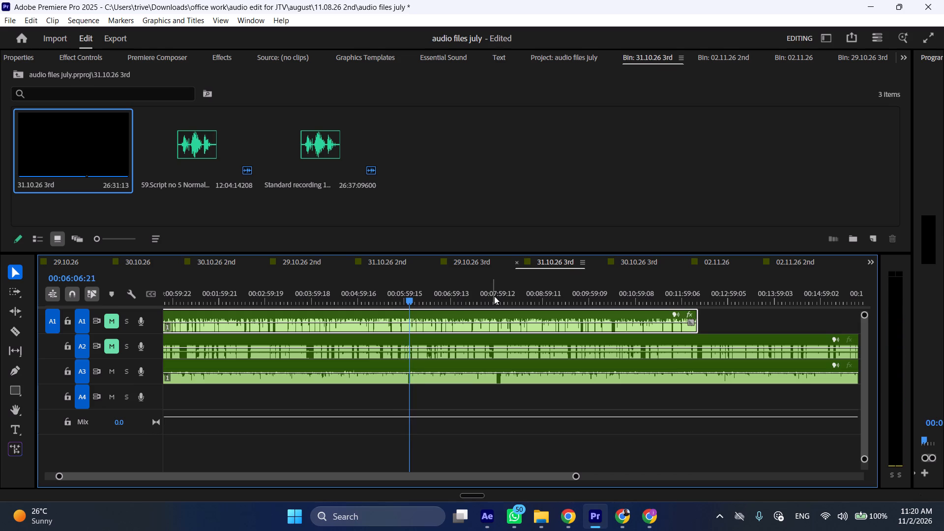
{"action": "left_click", "coordinate": [500, 296]}
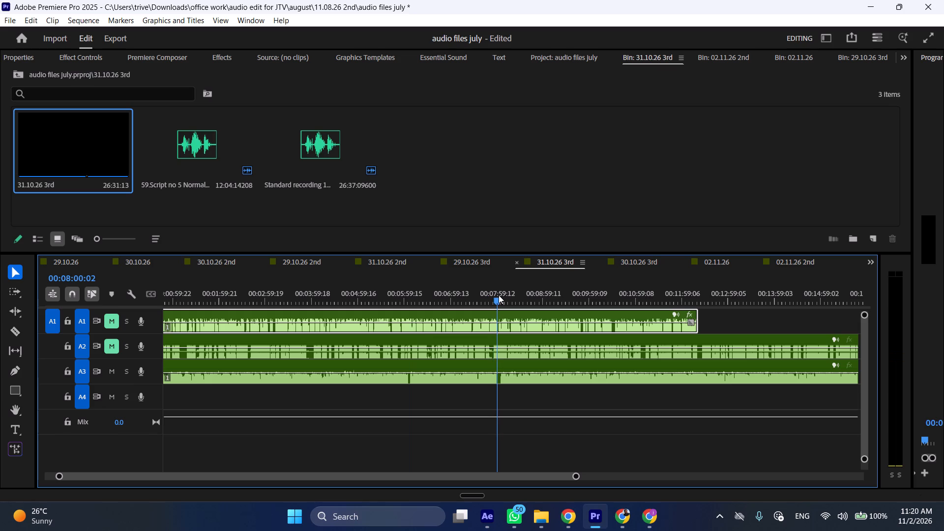
{"action": "key", "text": "space"}
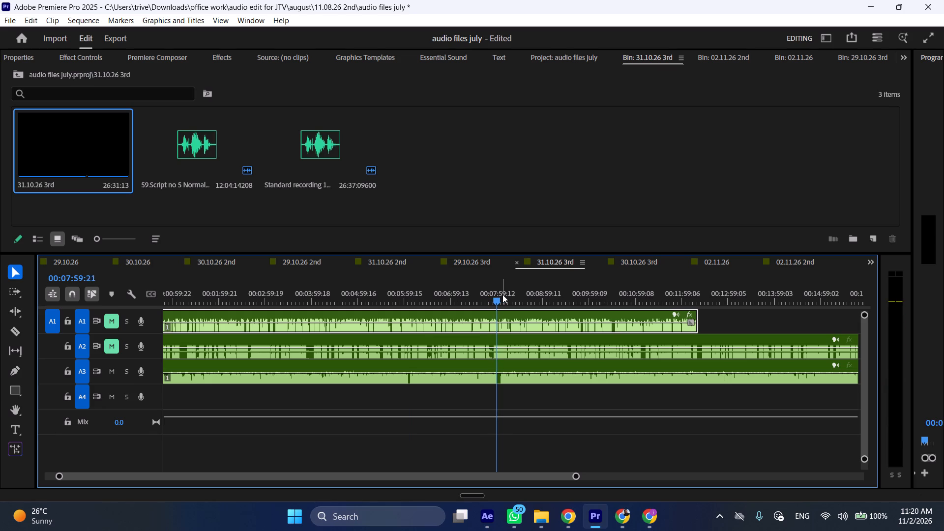
{"action": "left_click", "coordinate": [502, 295]}
{"action": "key", "text": "space"}
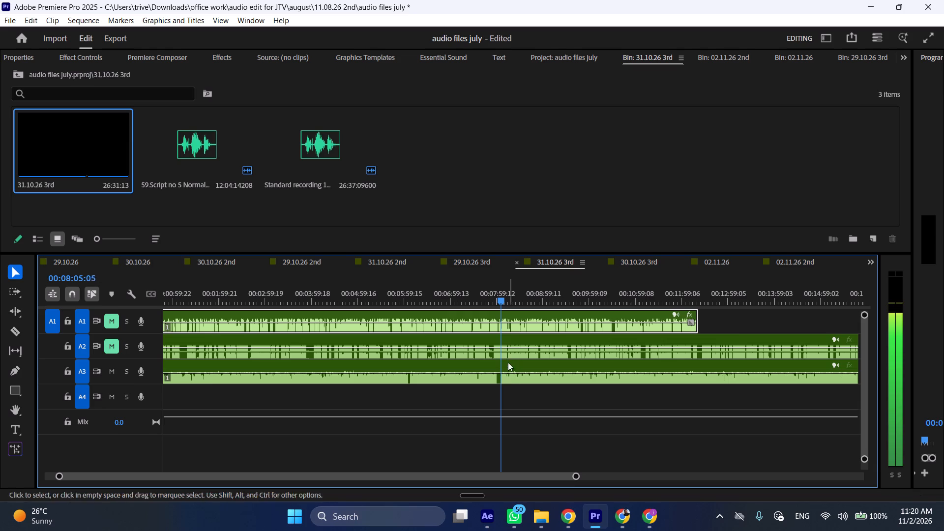
{"action": "key", "text": "space"}
Spot-check the enhanced speech on A3 at successively earlier points, from about 4:41 back to 2:50.
{"action": "scroll", "coordinate": [505, 383], "scroll_direction": "down", "scroll_amount": 14}
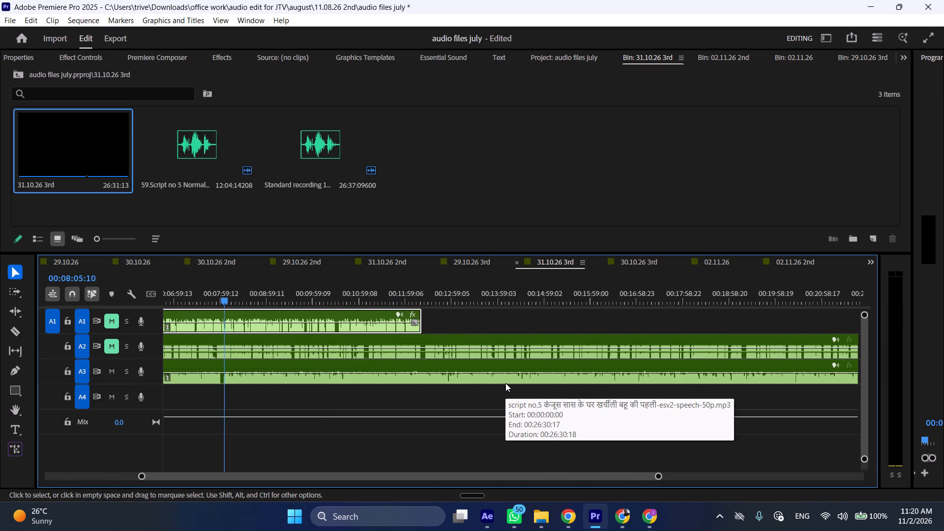
{"action": "scroll", "coordinate": [505, 383], "scroll_direction": "down", "scroll_amount": 6}
{"action": "key", "text": "ctrl+shift+x"}
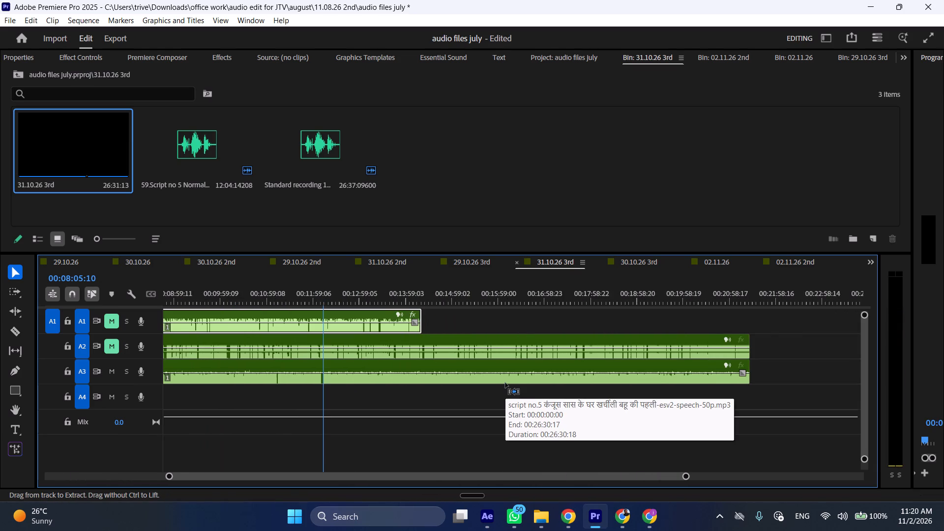
{"action": "scroll", "coordinate": [503, 374], "scroll_direction": "up", "scroll_amount": 1}
{"action": "left_click", "coordinate": [264, 290]}
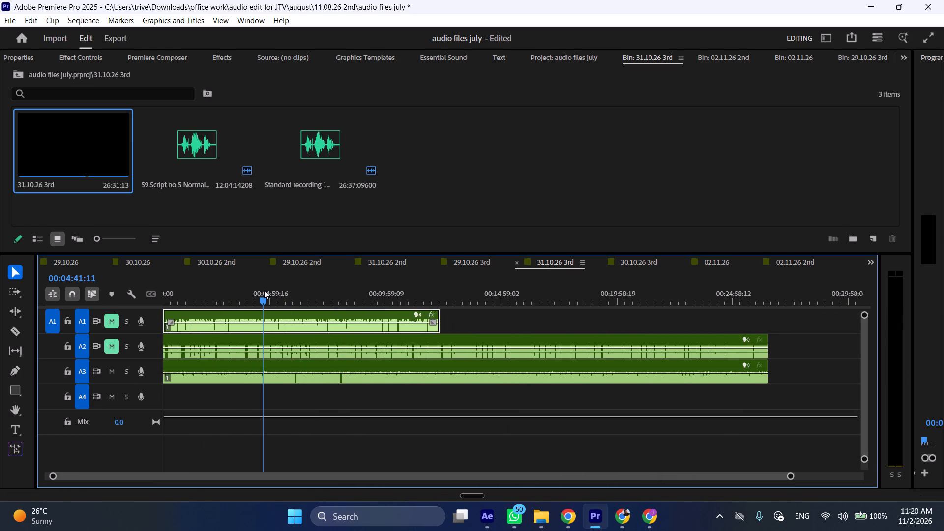
{"action": "key", "text": "space"}
{"action": "left_click", "coordinate": [246, 292]}
{"action": "key", "text": "space"}
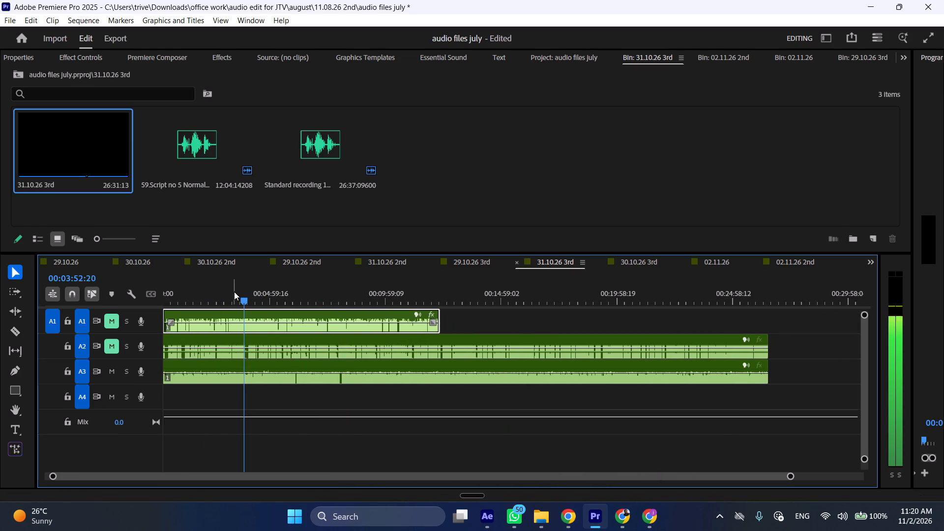
{"action": "left_click", "coordinate": [234, 291]}
{"action": "key", "text": "space"}
{"action": "left_click", "coordinate": [228, 290]}
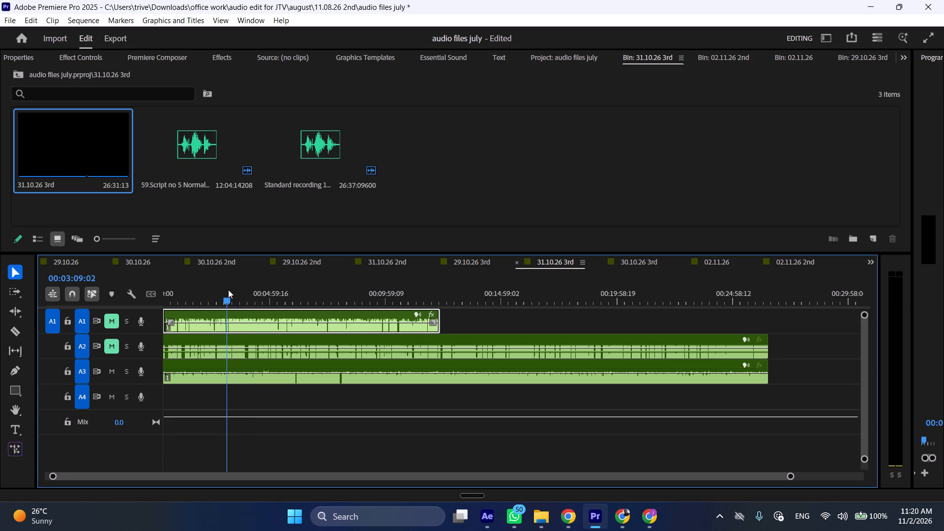
{"action": "key", "text": "space"}
{"action": "left_click", "coordinate": [222, 290]}
{"action": "key", "text": "space"}
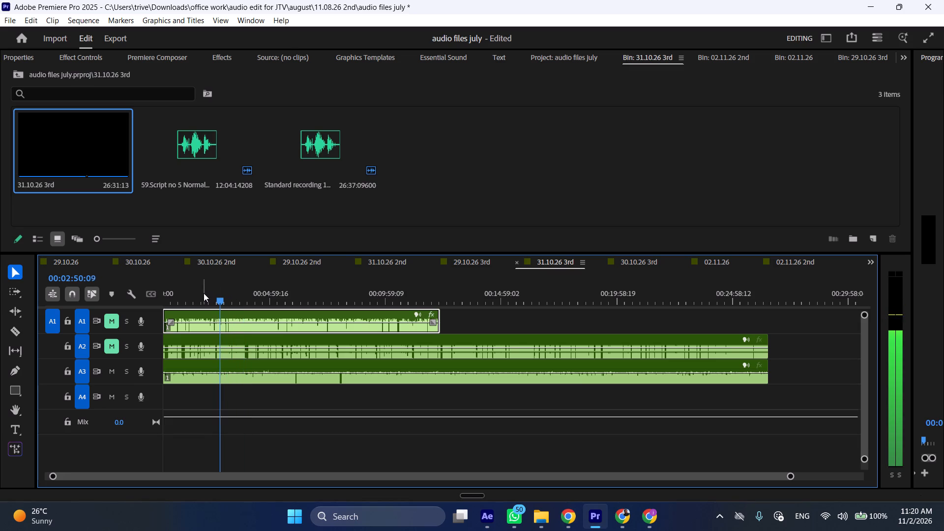
Spot-check the opening of the enhanced speech on A3 between about 2:05 and 0:51.
{"action": "left_click", "coordinate": [204, 293]}
{"action": "key", "text": "space"}
{"action": "left_click", "coordinate": [197, 294]}
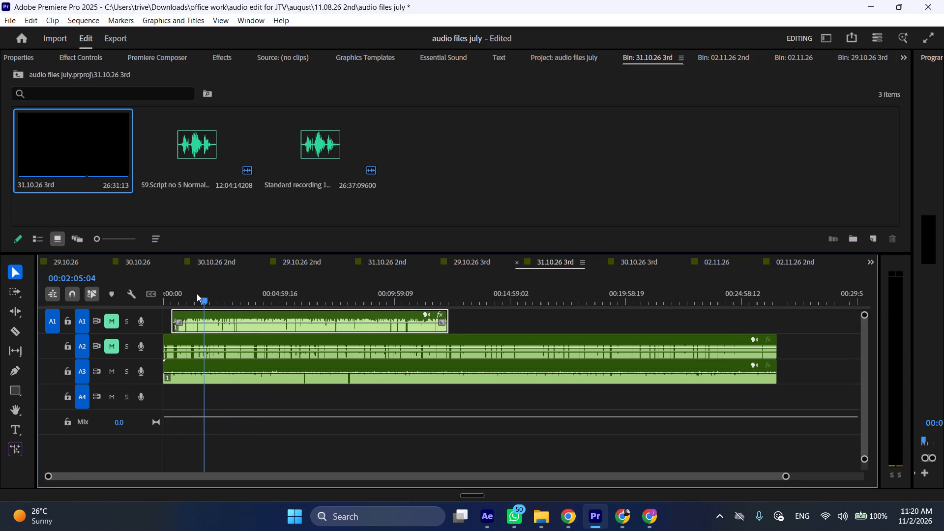
{"action": "key", "text": "space"}
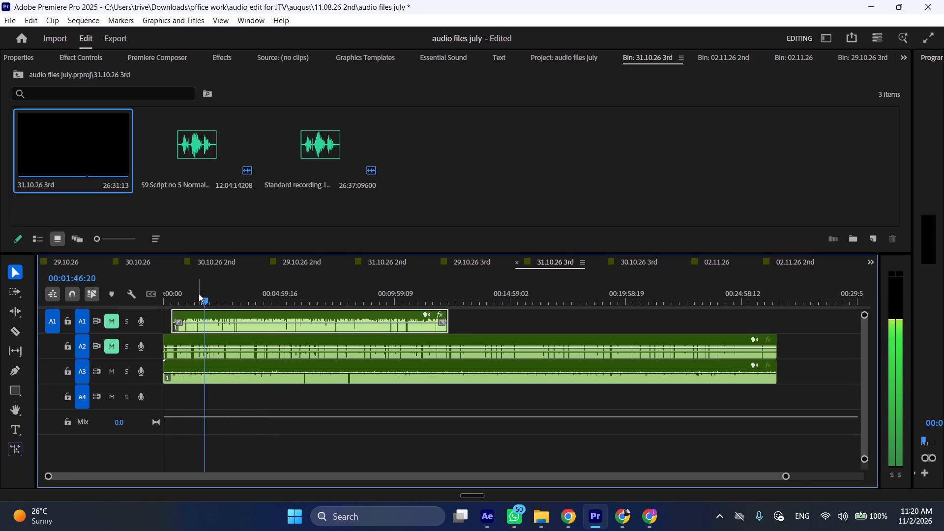
{"action": "left_click_drag", "start_coordinate": [200, 294], "coordinate": [211, 295]}
{"action": "key", "text": "space"}
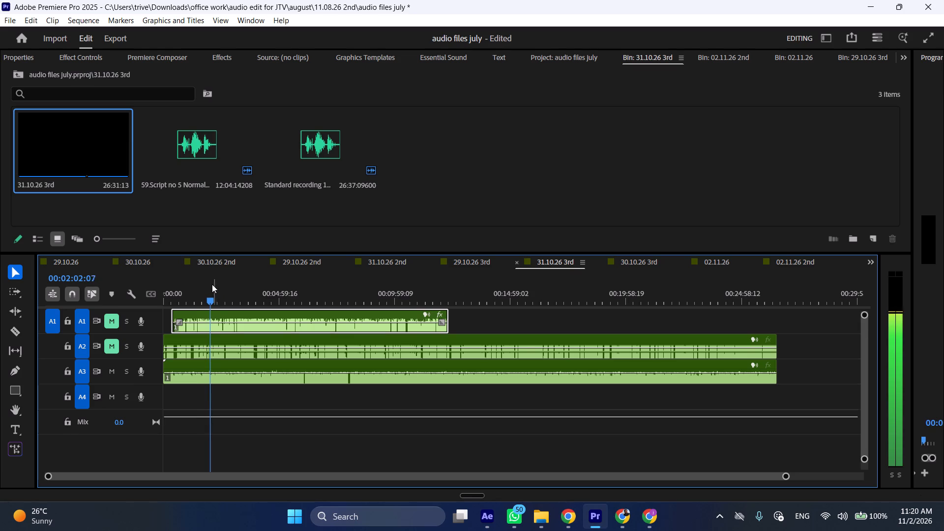
{"action": "left_click", "coordinate": [184, 295]}
{"action": "key", "text": "space"}
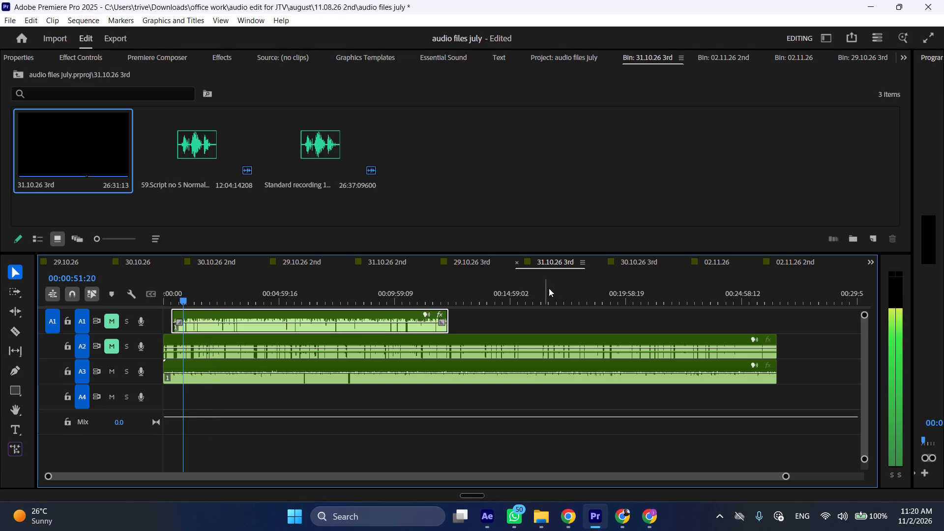
Spot-check the enhanced speech on A3 at about 16:46, 15:23, 13:55 and 13:12.
{"action": "left_click", "coordinate": [554, 290]}
{"action": "key", "text": "space"}
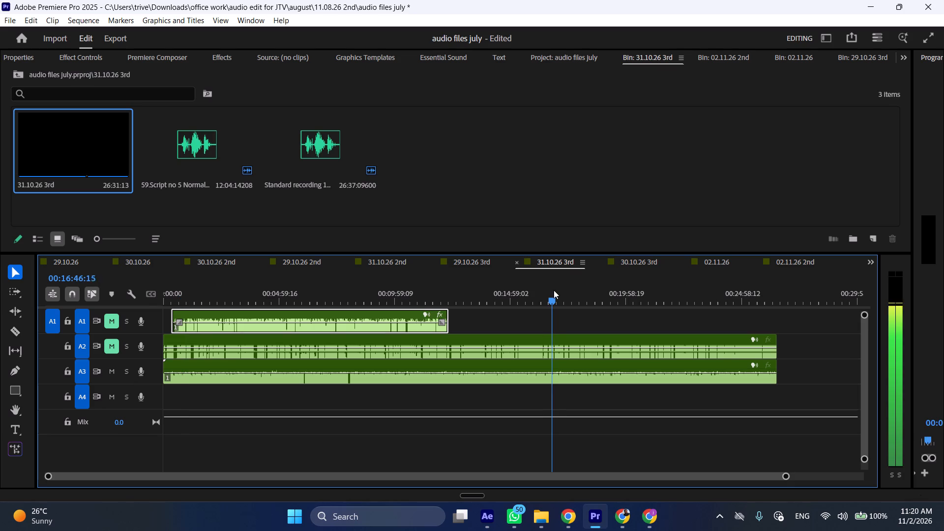
{"action": "left_click", "coordinate": [521, 299]}
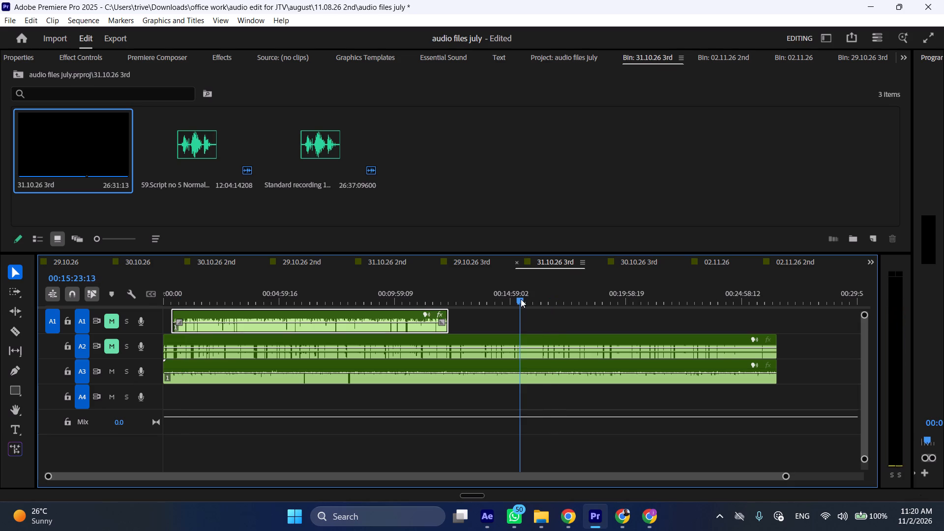
{"action": "key", "text": "space"}
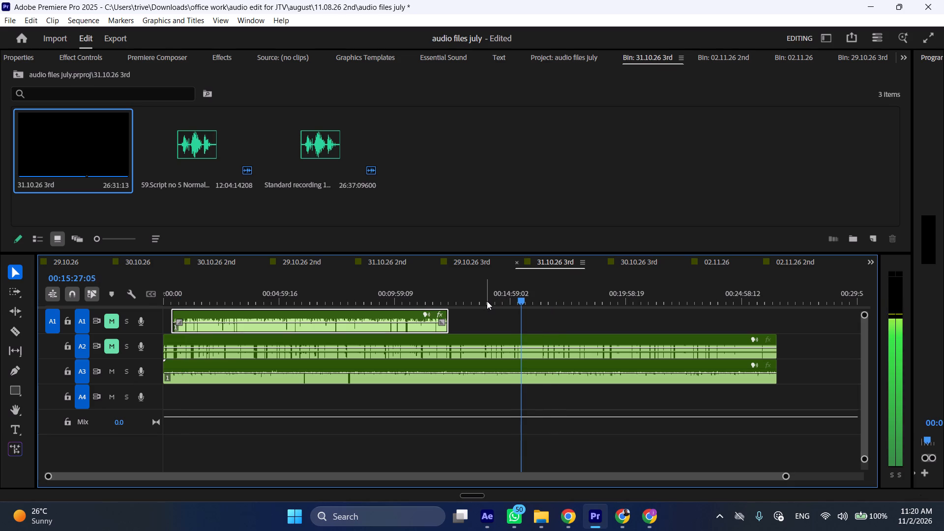
{"action": "left_click", "coordinate": [487, 301]}
{"action": "key", "text": "space"}
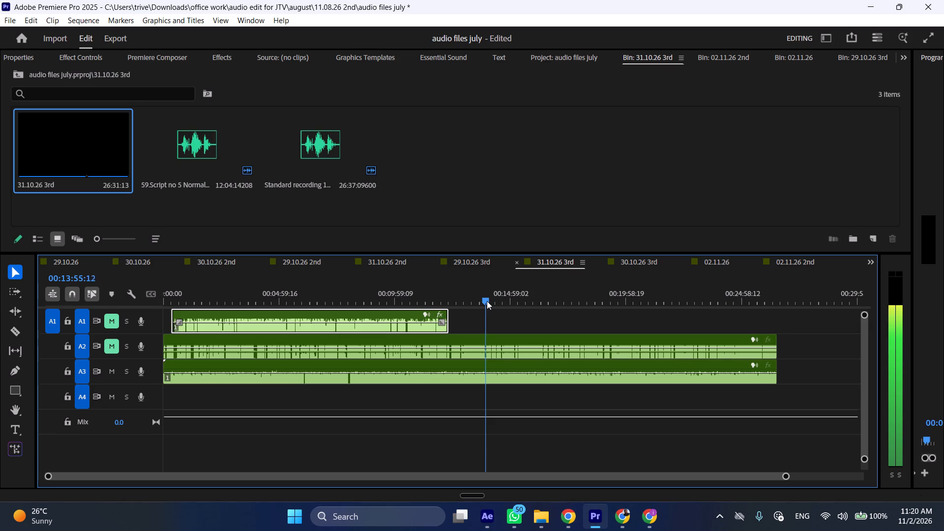
{"action": "left_click", "coordinate": [469, 295]}
{"action": "key", "text": "space"}
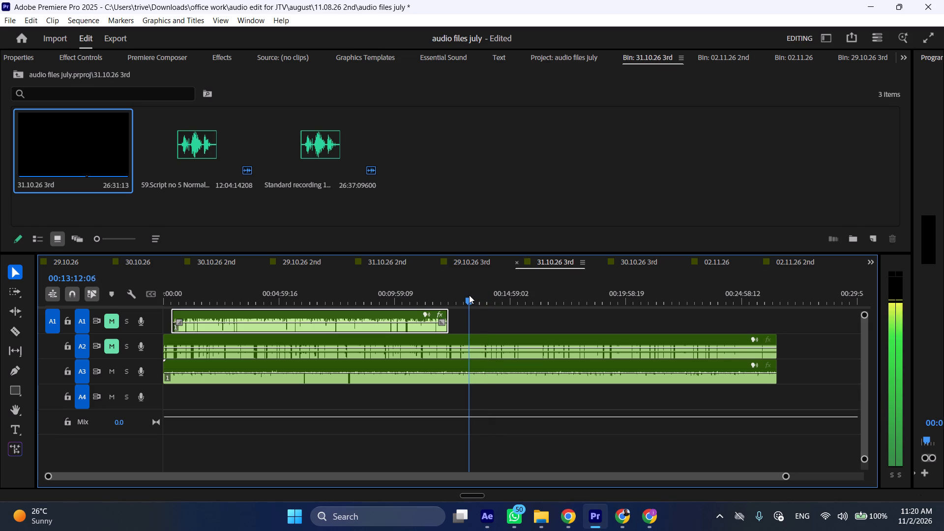
{"action": "key", "text": "space"}
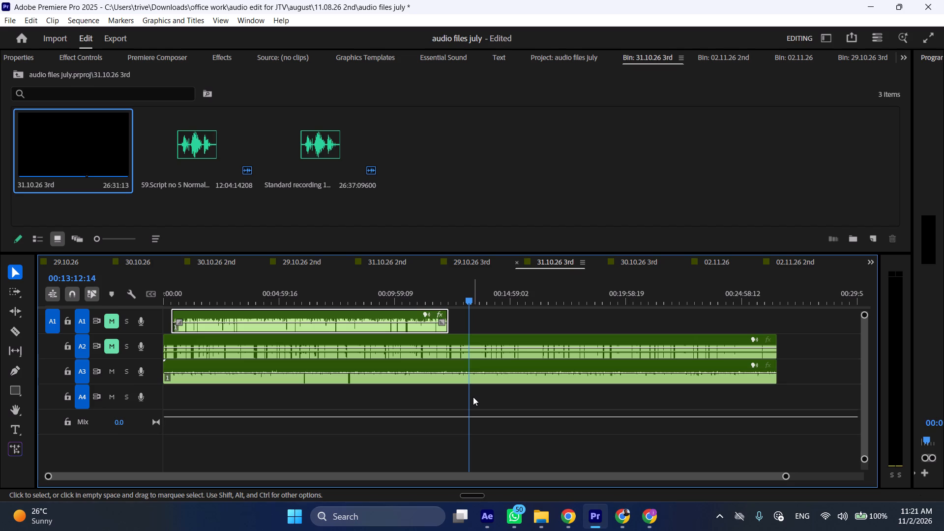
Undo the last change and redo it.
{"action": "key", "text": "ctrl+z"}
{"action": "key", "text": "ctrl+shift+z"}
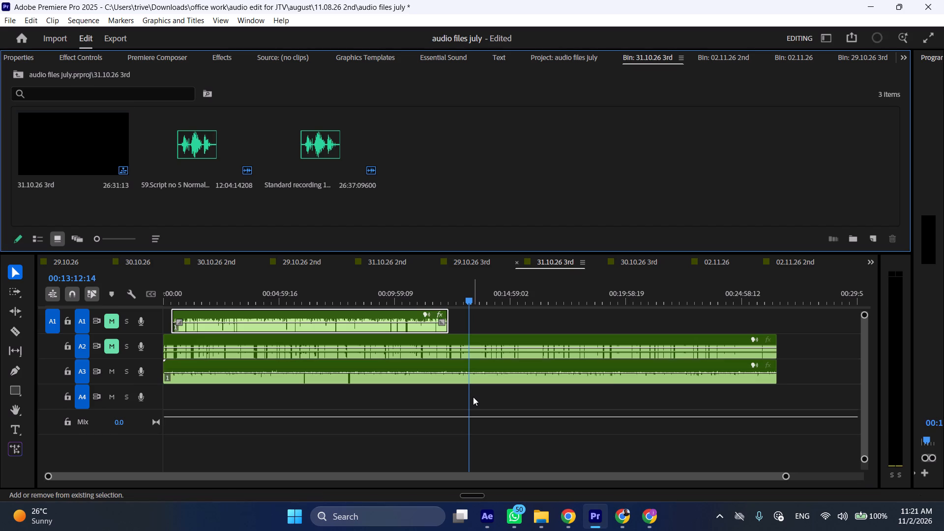
Examine the enhanced speech on A3 closely around 13:14 to 13:16, replaying the passage with the waveform enlarged.
{"action": "key", "text": "space"}
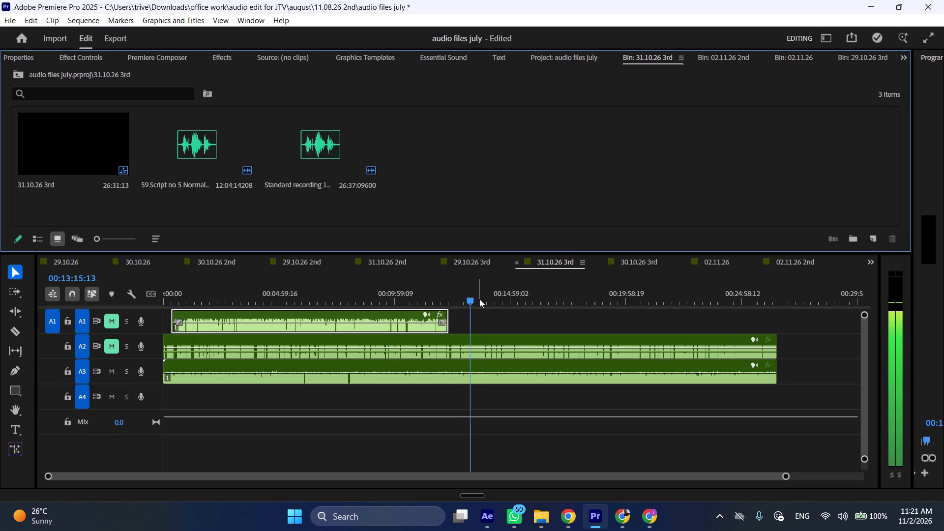
{"action": "key", "text": "space"}
{"action": "key", "text": "ctrl+shift+c"}
{"action": "key", "text": "ctrl+shift+c"}
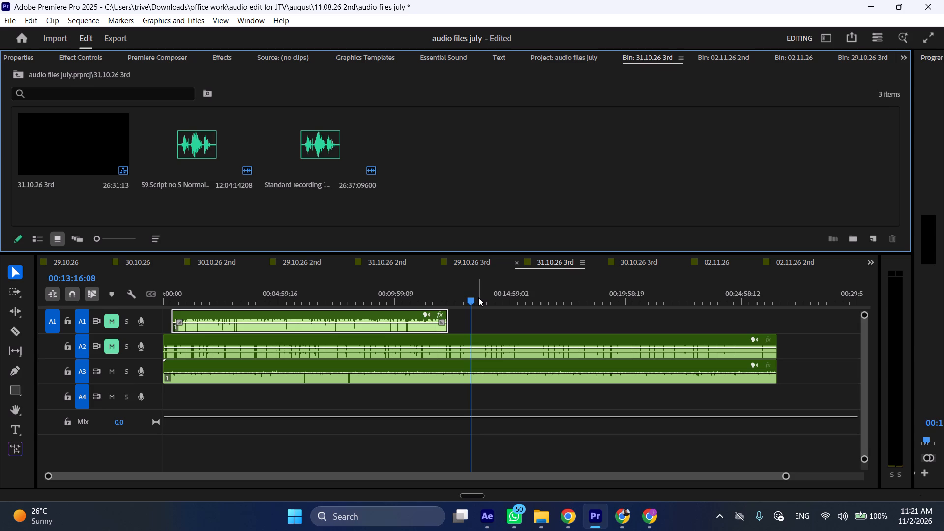
{"action": "key", "text": "ctrl+shift+c"}
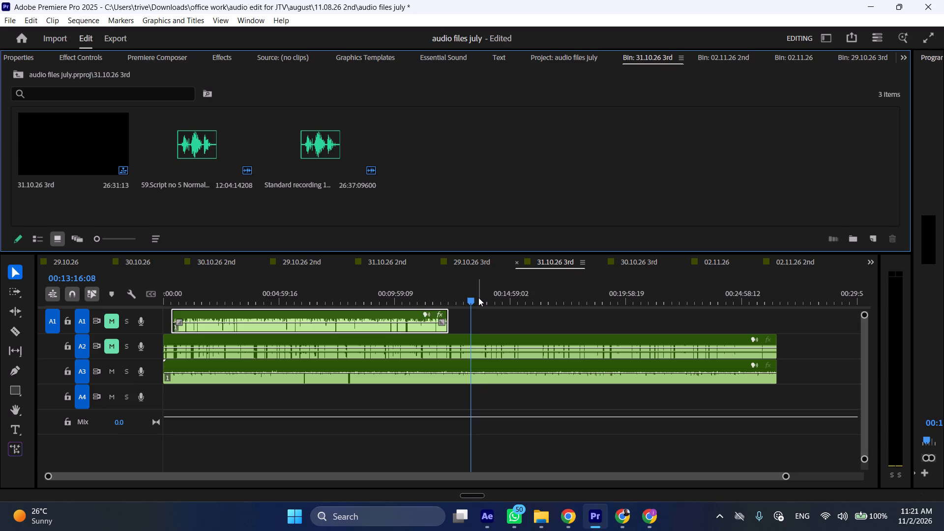
{"action": "left_click", "coordinate": [468, 297]}
{"action": "key", "text": "ctrl+shift+c"}
{"action": "key", "text": "ctrl+shift+c"}
{"action": "key", "text": "ctrl+shift+c"}
{"action": "key", "text": "ctrl+shift+c"}
{"action": "key", "text": "ctrl+shift+c"}
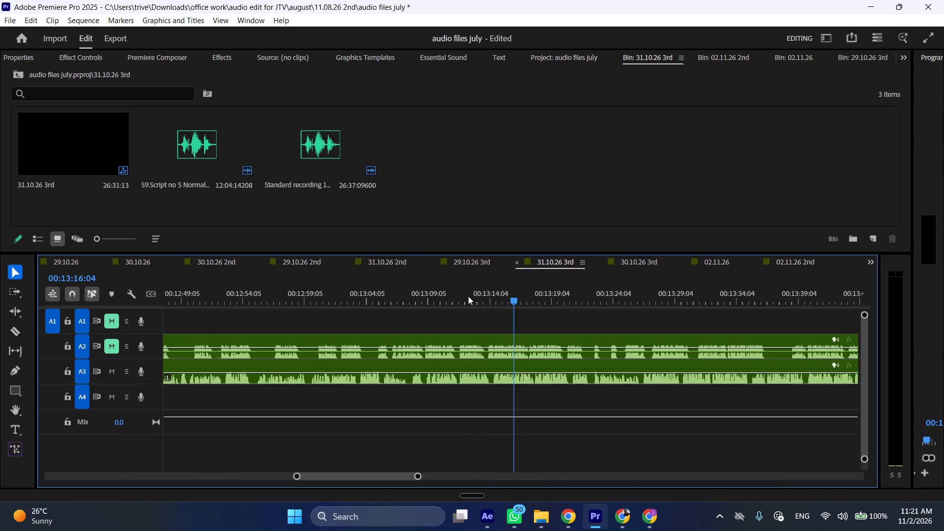
{"action": "key", "text": "space"}
{"action": "left_click", "coordinate": [495, 293]}
{"action": "key", "text": "space"}
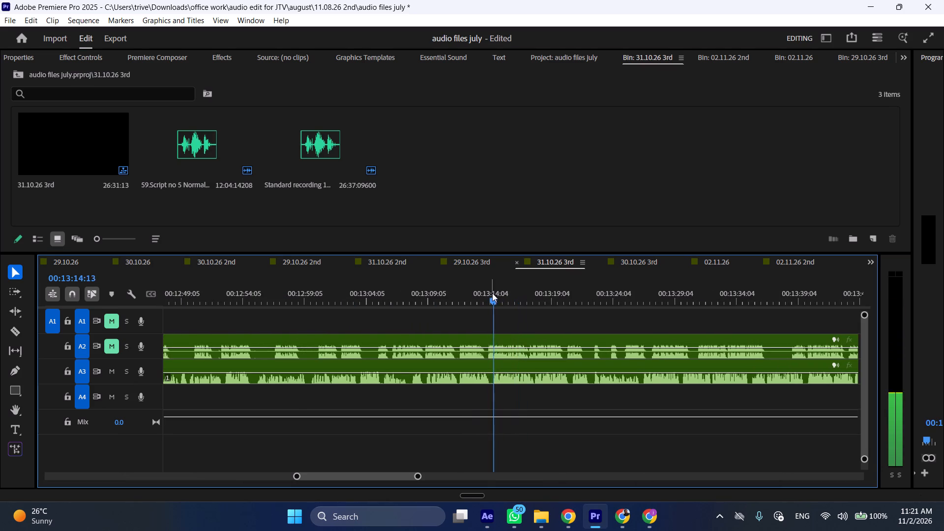
{"action": "left_click", "coordinate": [492, 293]}
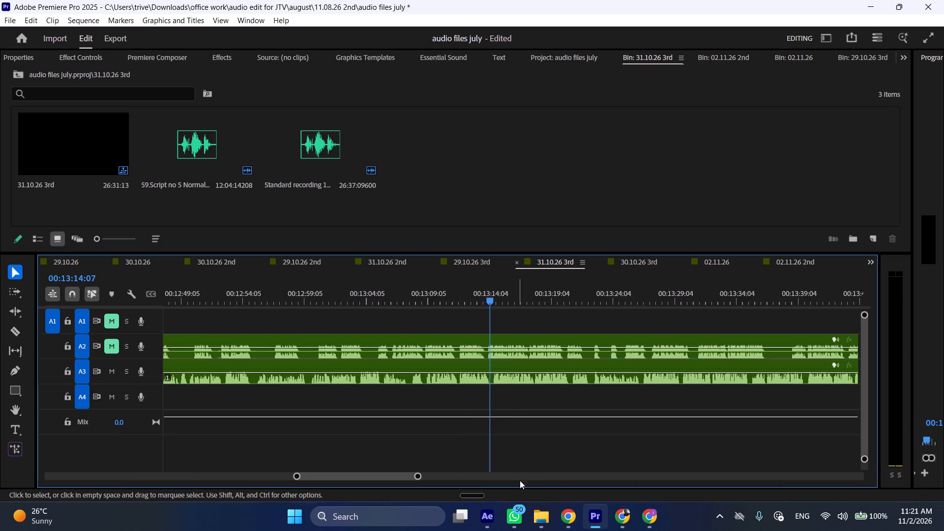
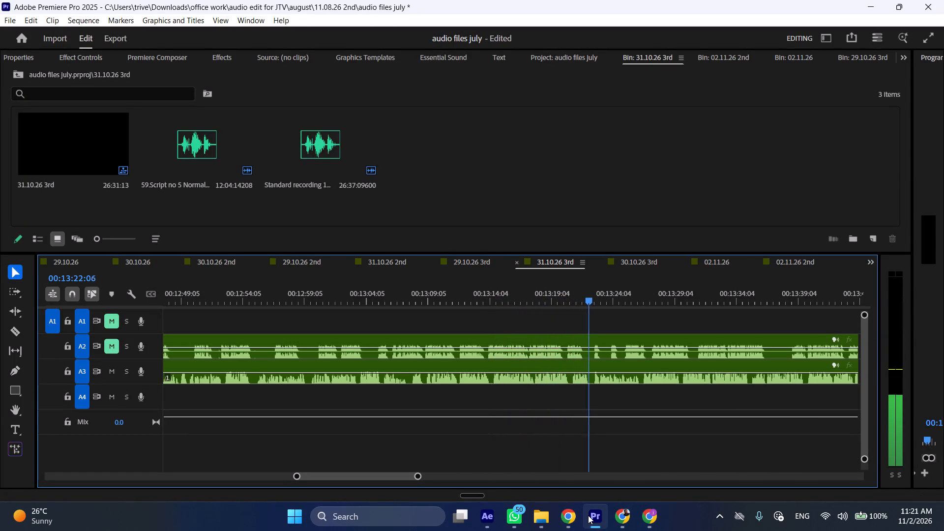
Stop the playback of the 31.10.26 3rd sequence at about 13:22.
{"action": "key", "text": "space"}
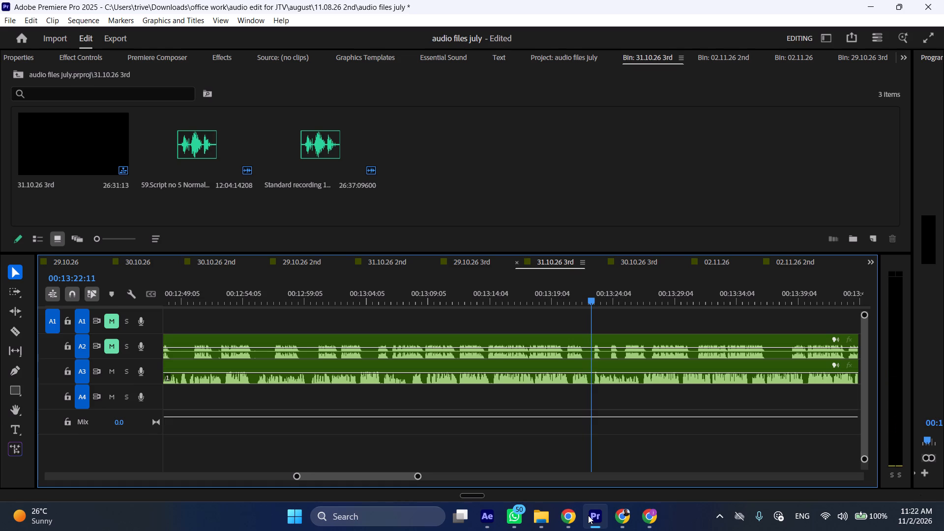
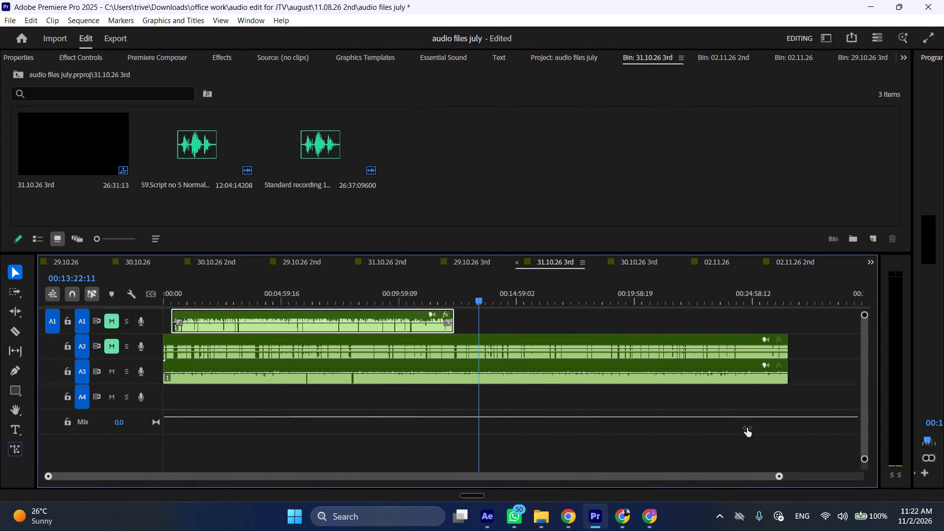
Spot-check the unmuted A3 audio by playing short passages at successive points between about 13:22 and 16:50.
{"action": "key", "text": "space"}
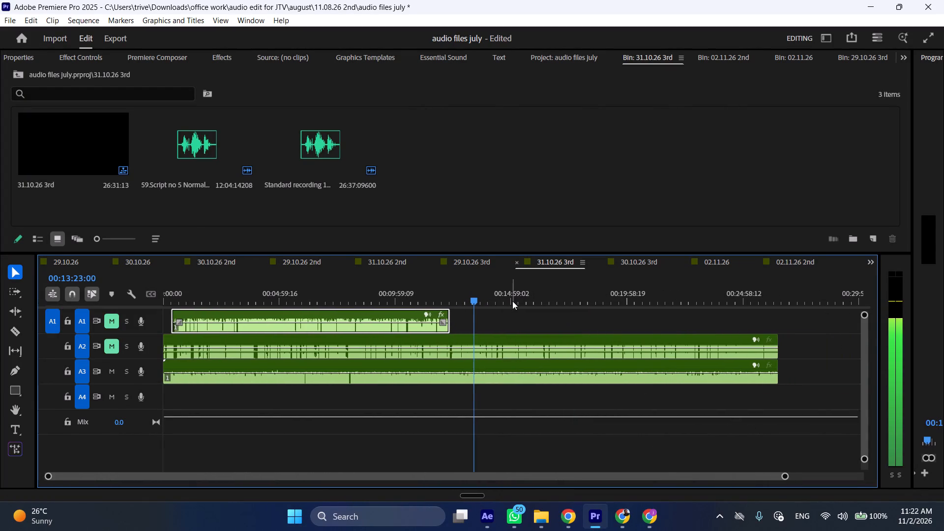
{"action": "left_click", "coordinate": [497, 301]}
{"action": "key", "text": "space"}
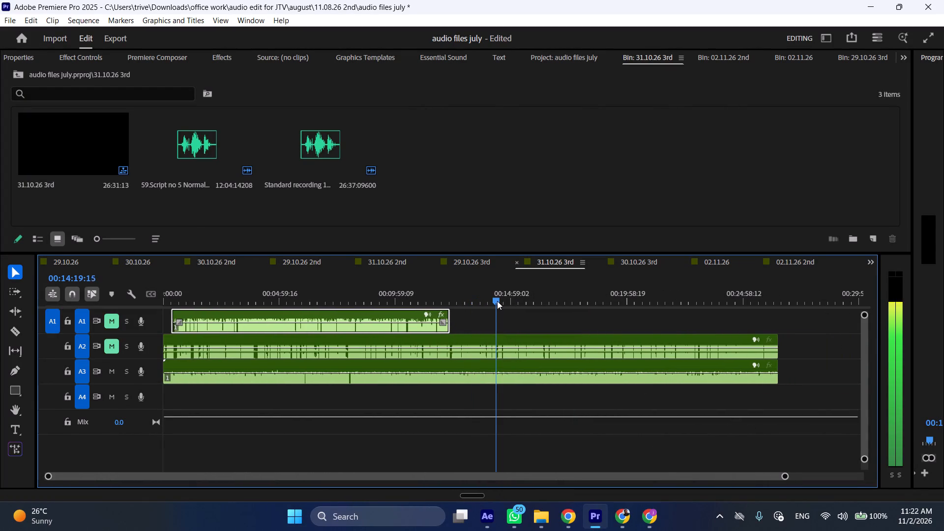
{"action": "left_click", "coordinate": [510, 298]}
{"action": "key", "text": "space"}
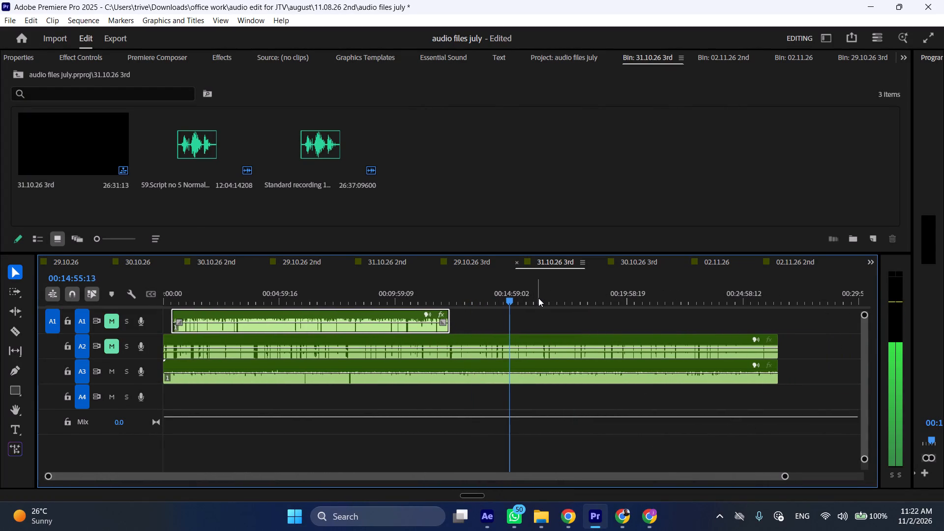
{"action": "left_click", "coordinate": [538, 298]}
{"action": "key", "text": "space"}
{"action": "left_click", "coordinate": [554, 299]}
{"action": "key", "text": "space"}
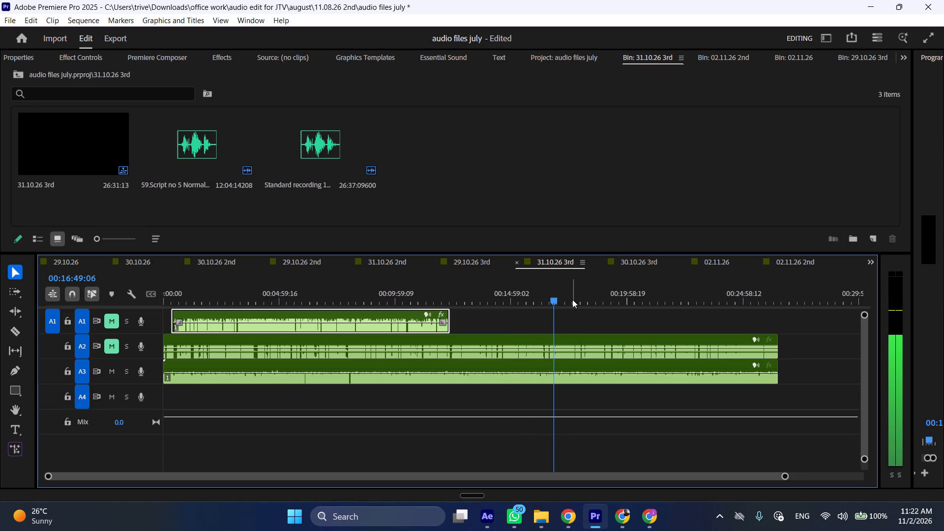
{"action": "key", "text": "space"}
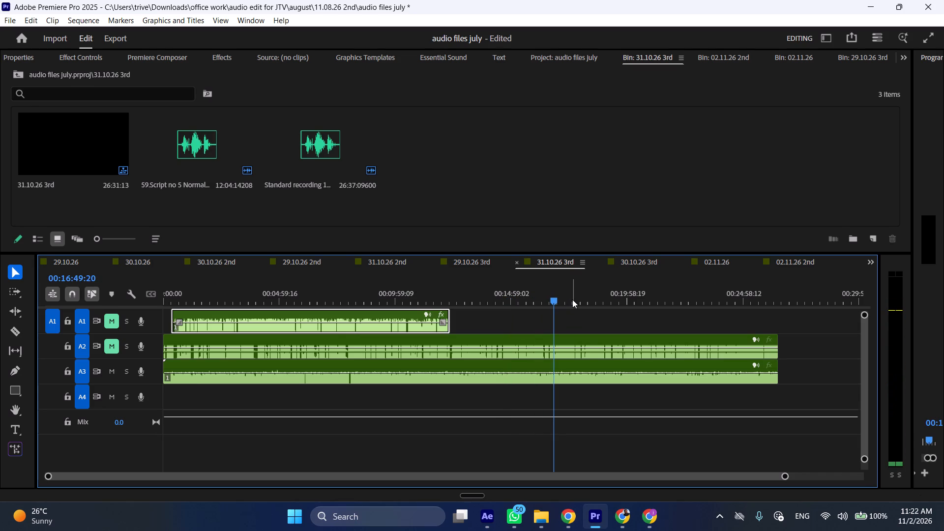
{"action": "key", "text": "space"}
{"action": "key", "text": "space"}
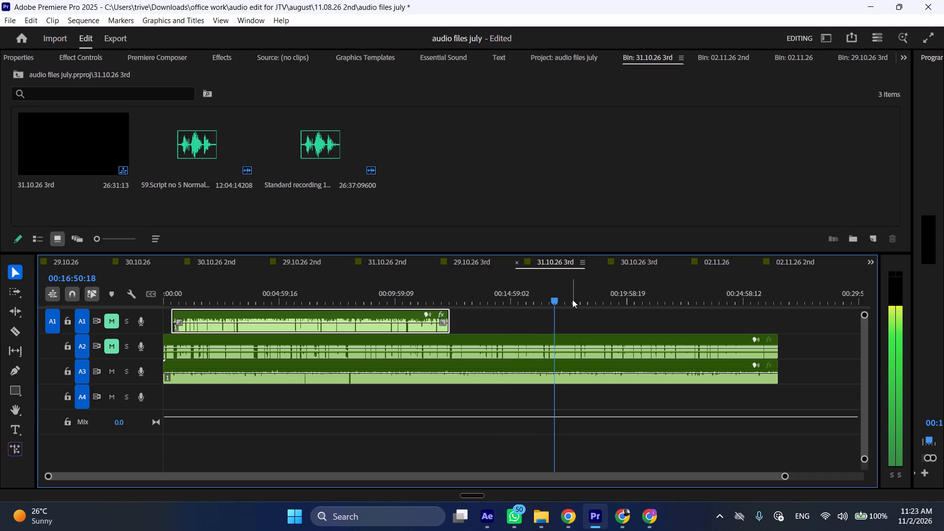
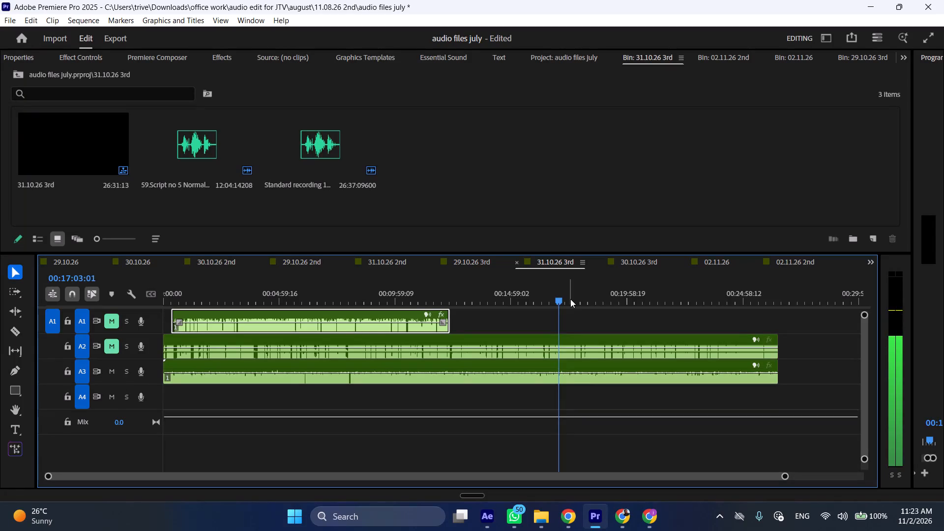
Continue spot-checking the A3 audio by playing short passages at successive points from about 17:28 to just past 18:38.
{"action": "left_click", "coordinate": [570, 299]}
{"action": "key", "text": "space"}
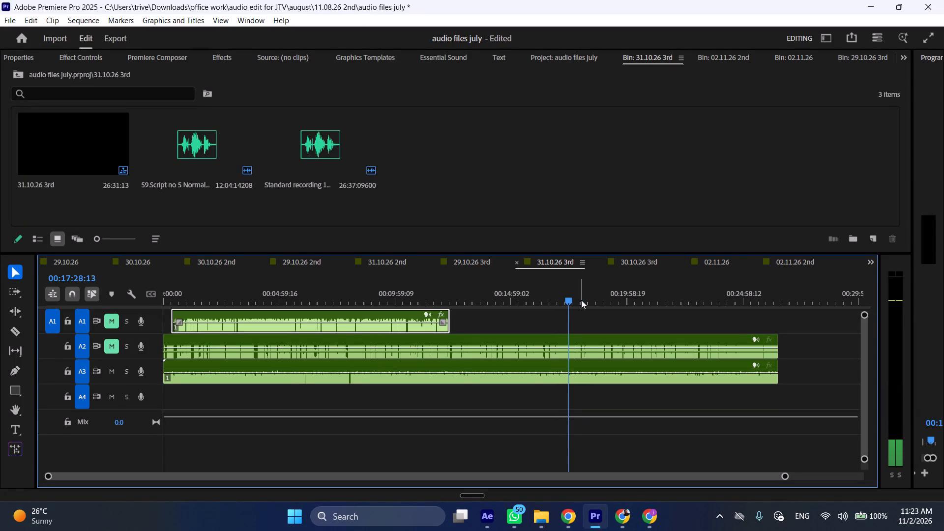
{"action": "left_click", "coordinate": [581, 300]}
{"action": "key", "text": "space"}
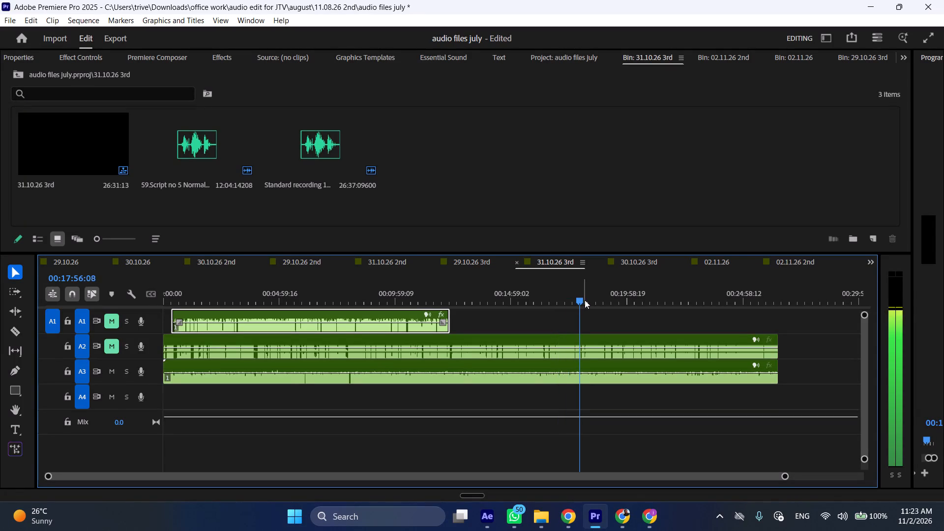
{"action": "left_click", "coordinate": [597, 300]}
{"action": "key", "text": "space"}
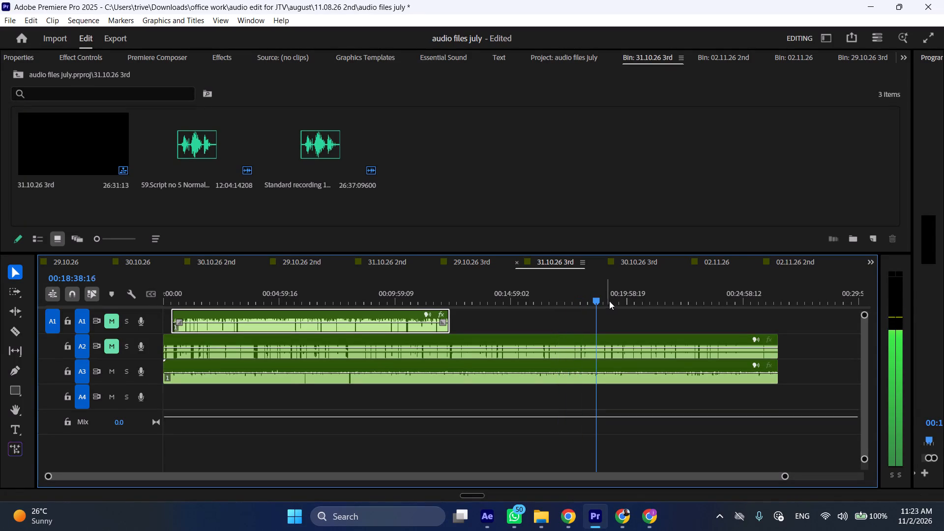
{"action": "left_click", "coordinate": [613, 301]}
Examine the A3 audio between about 18:33 and 18:48 more closely by replaying the passage several times against the enlarged waveforms.
{"action": "left_click", "coordinate": [602, 301]}
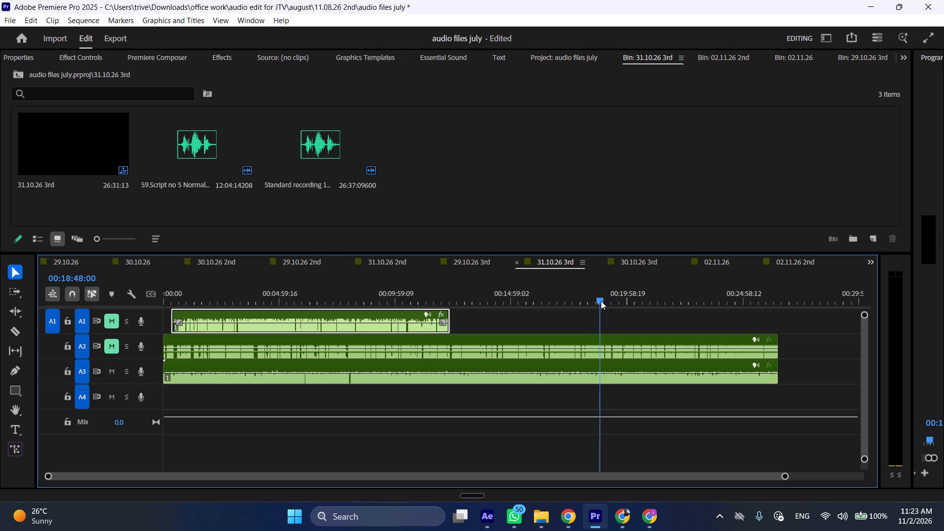
{"action": "key", "text": "space"}
{"action": "key", "text": "ctrl+shift+c"}
{"action": "key", "text": "ctrl+shift+c"}
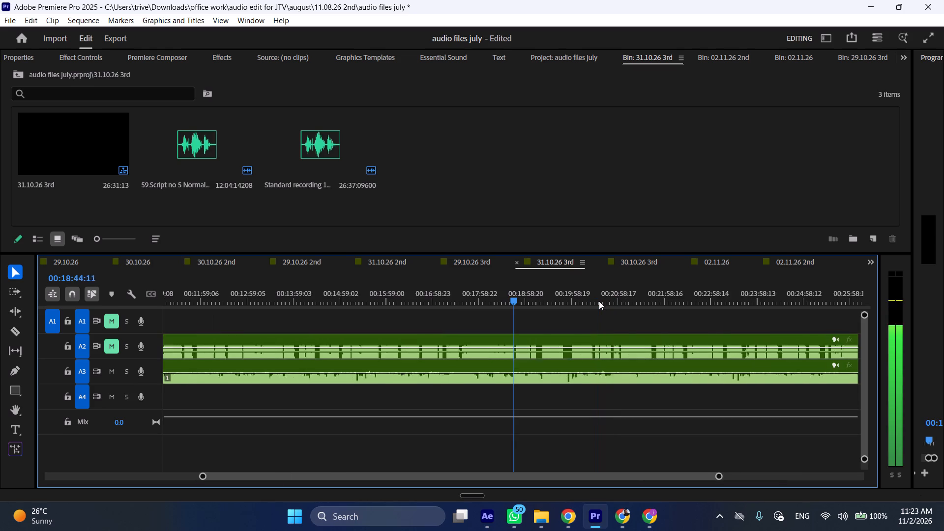
{"action": "key", "text": "ctrl+shift+c"}
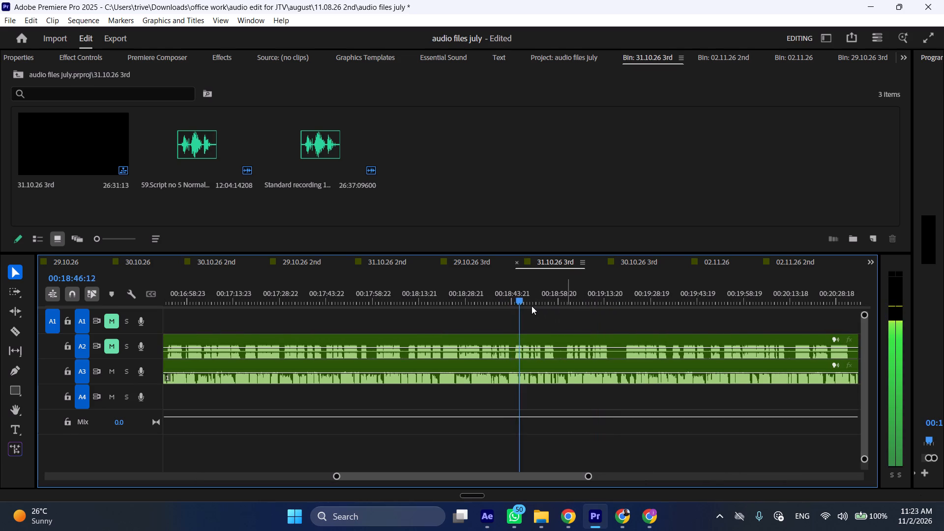
{"action": "left_click_drag", "start_coordinate": [491, 297], "coordinate": [471, 303]}
{"action": "key", "text": "space"}
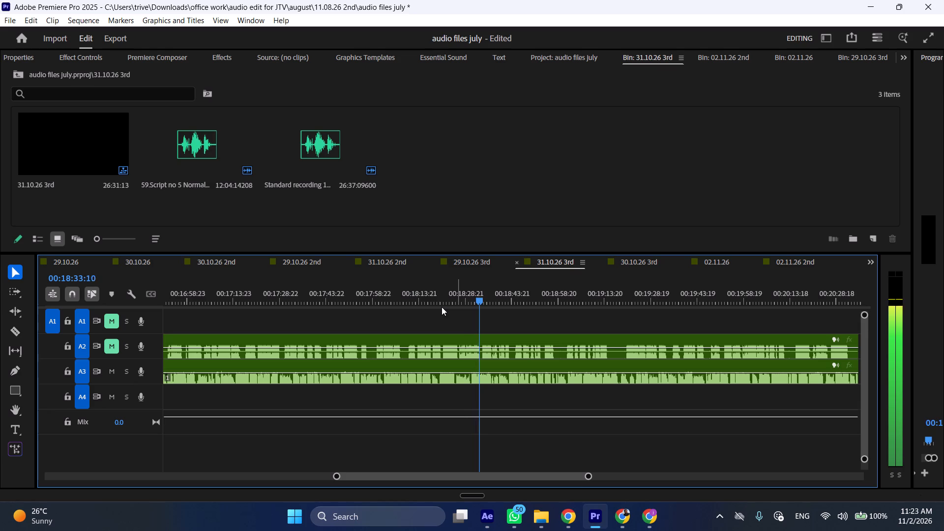
{"action": "key", "text": "ctrl+shift+c"}
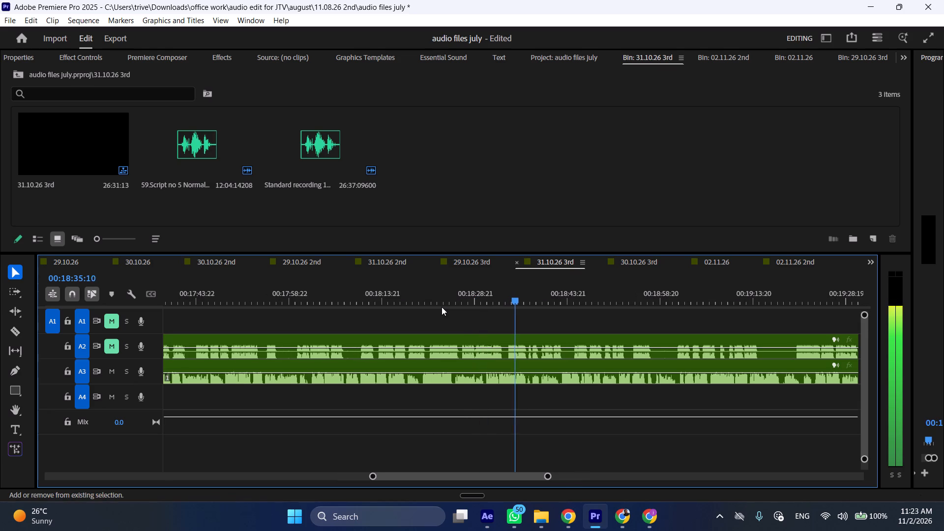
{"action": "scroll", "coordinate": [547, 334], "scroll_direction": "down", "scroll_amount": 3}
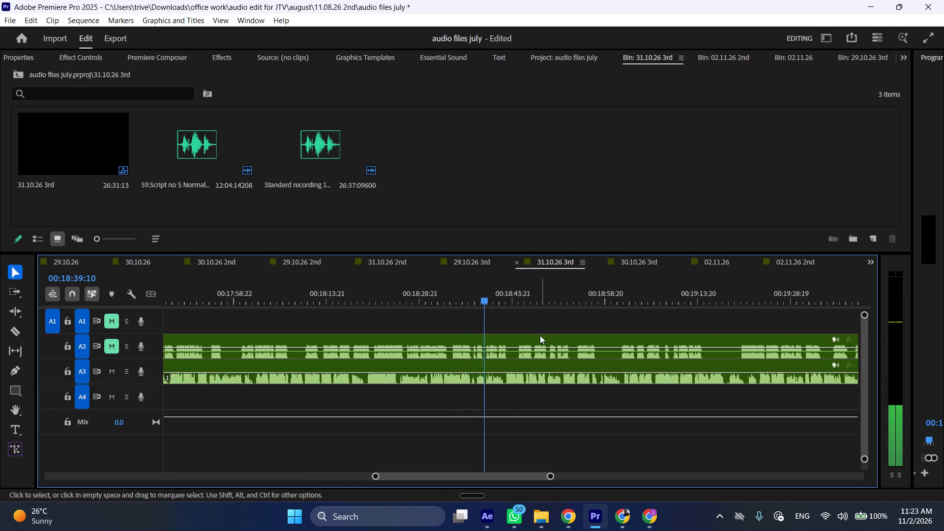
{"action": "left_click", "coordinate": [473, 298]}
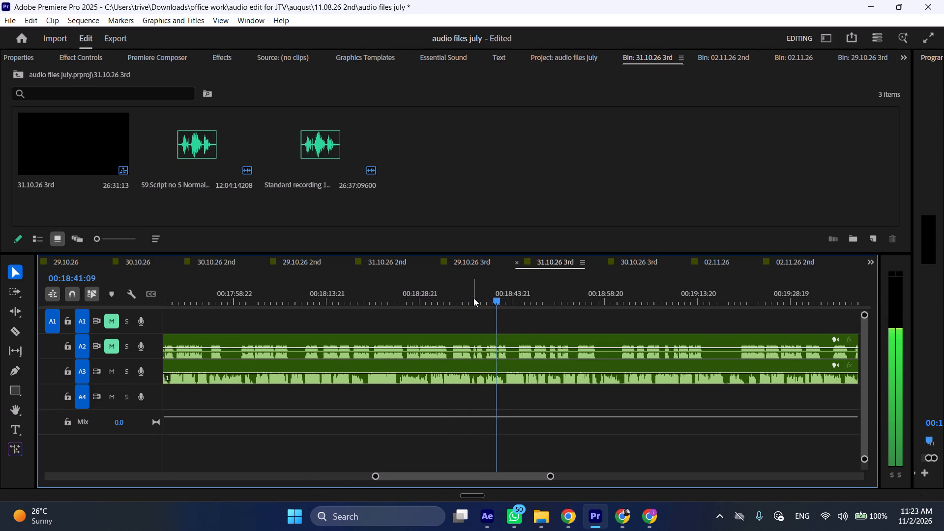
{"action": "key", "text": "space"}
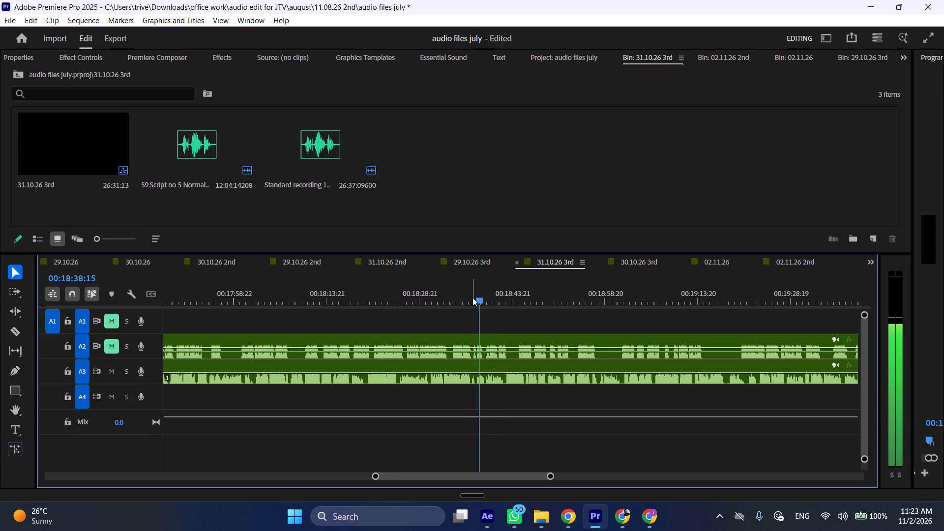
{"action": "left_click", "coordinate": [472, 297]}
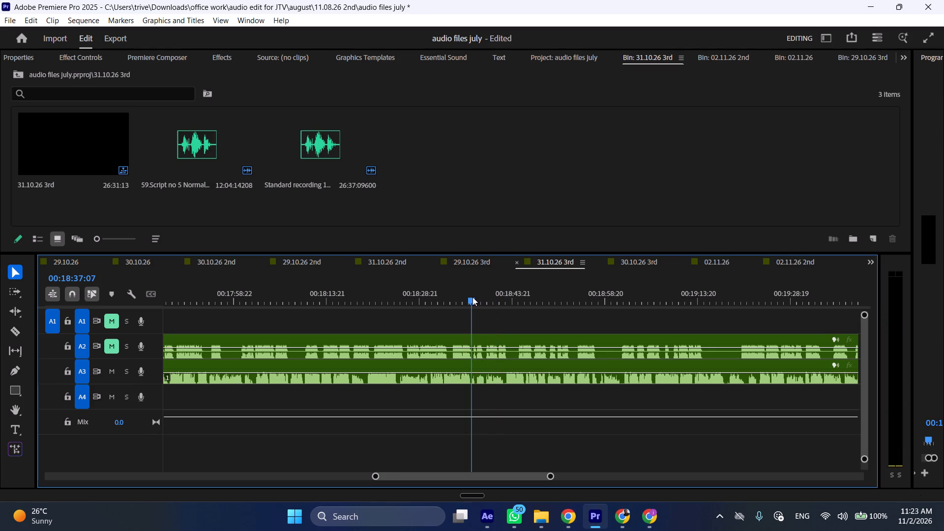
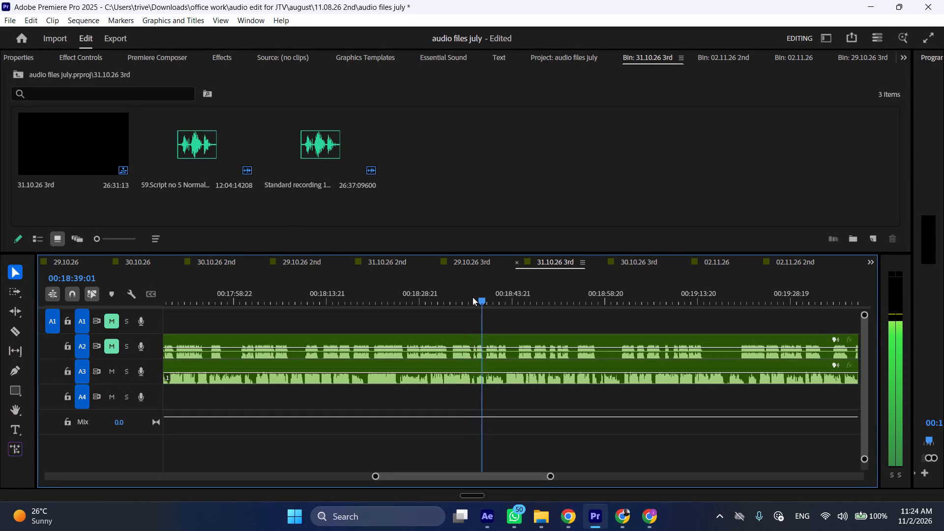
Stop playback of the A3 audio passage at about 18:39.
{"action": "key", "text": "space"}
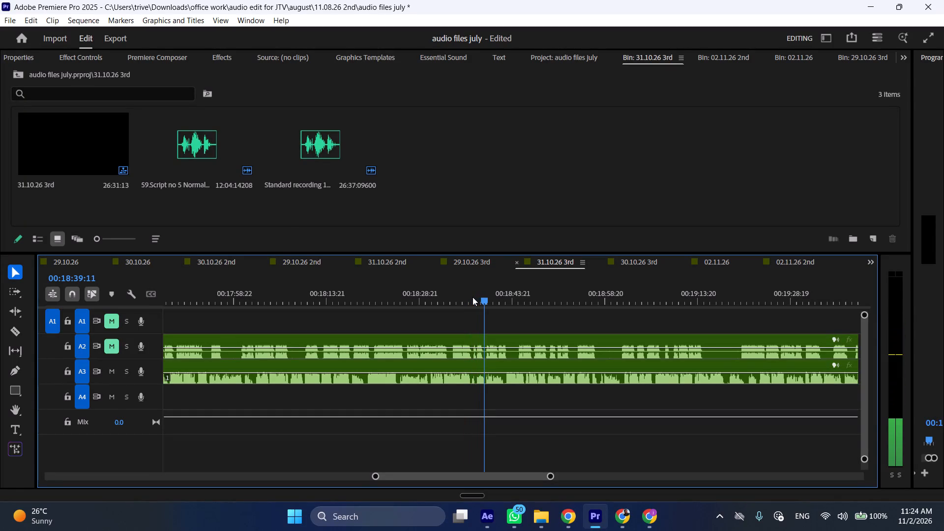
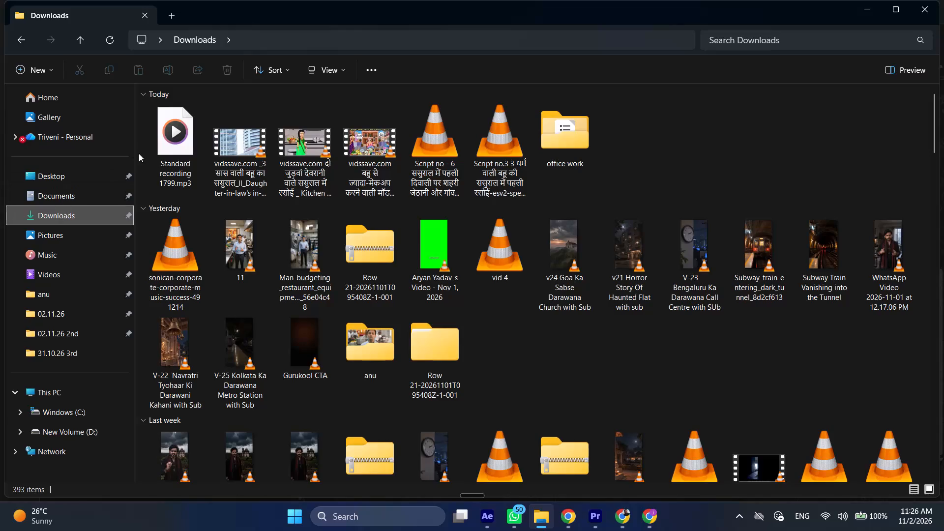
Upload Standard recording 1799.mp3 from the Downloads folder to Adobe Podcast Enhance in Chrome.
{"action": "left_click_drag", "start_coordinate": [173, 143], "coordinate": [624, 440]}
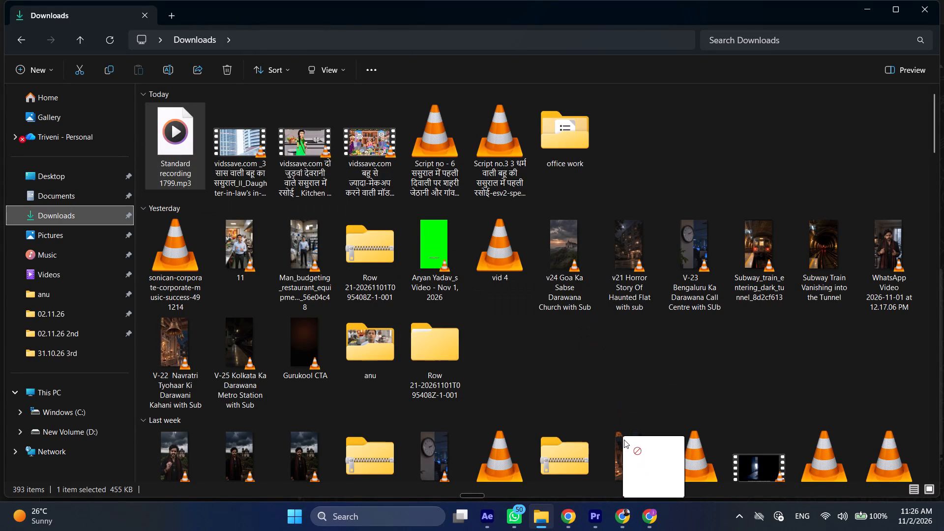
{"action": "left_click_drag", "start_coordinate": [624, 440], "coordinate": [202, 190]}
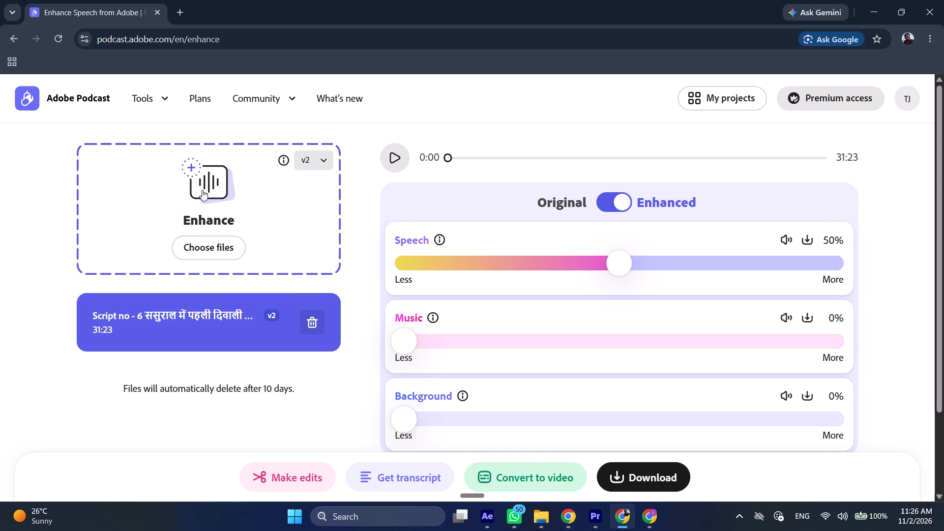
Bring Standard recording 1799.mp3 from Downloads into the 31.10.26 3rd sequence in Premiere Pro, on track A4 just after the playhead.
{"action": "left_click", "coordinate": [542, 513]}
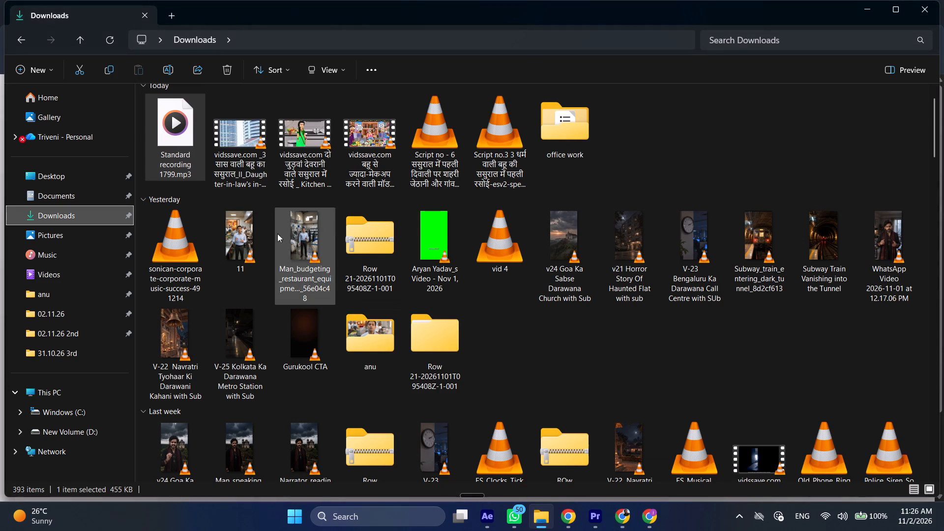
{"action": "left_click", "coordinate": [181, 138]}
{"action": "left_click_drag", "start_coordinate": [177, 133], "coordinate": [613, 530]}
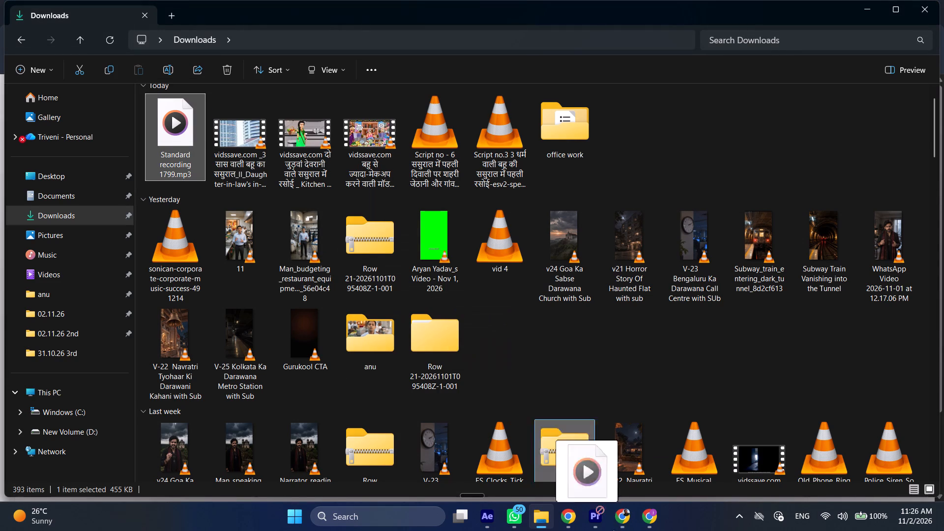
{"action": "left_click_drag", "start_coordinate": [613, 530], "coordinate": [586, 412]}
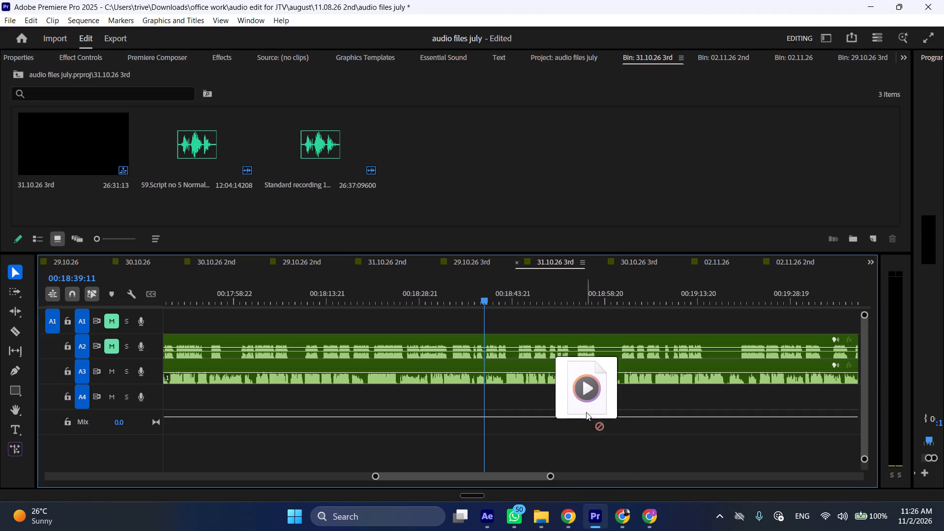
{"action": "left_click_drag", "start_coordinate": [586, 412], "coordinate": [504, 402]}
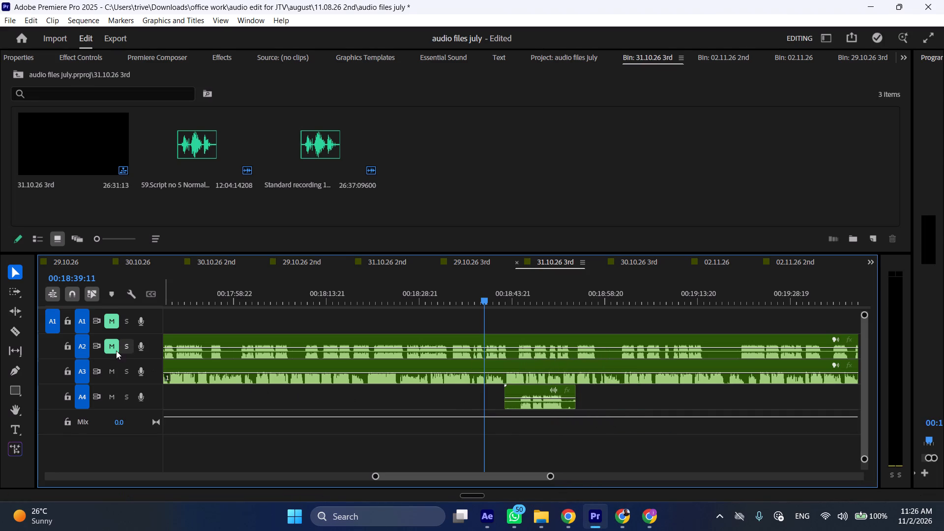
Mute track A3.
{"action": "left_click", "coordinate": [109, 371]}
Trim the A4 recording to run from 00:18:44:20 to 00:18:52:13, playing it through to the end of its speech.
{"action": "left_click", "coordinate": [515, 294]}
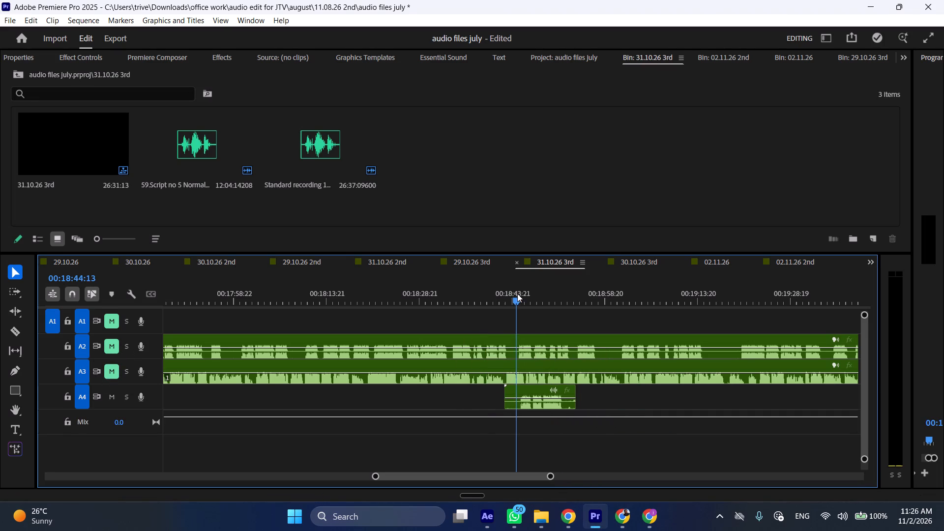
{"action": "left_click_drag", "start_coordinate": [507, 386], "coordinate": [522, 387]}
{"action": "key", "text": "space"}
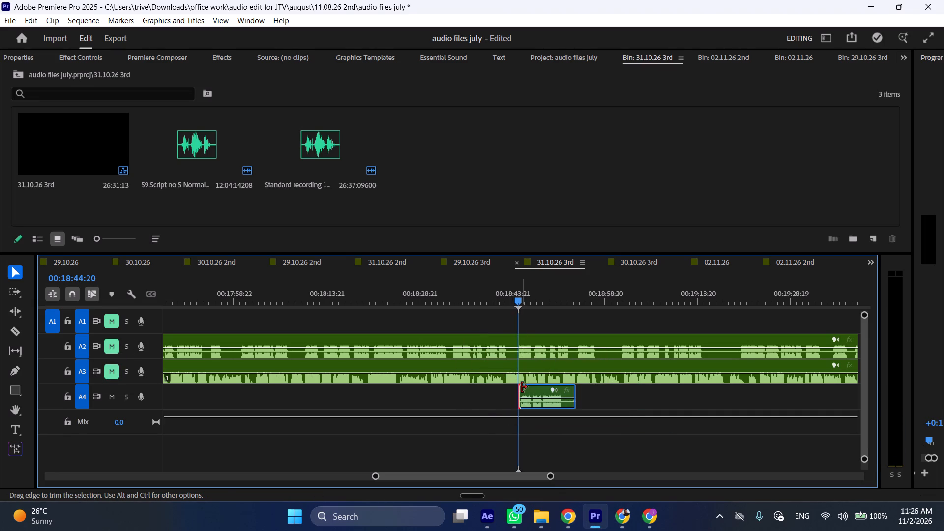
{"action": "left_click_drag", "start_coordinate": [576, 387], "coordinate": [568, 387]}
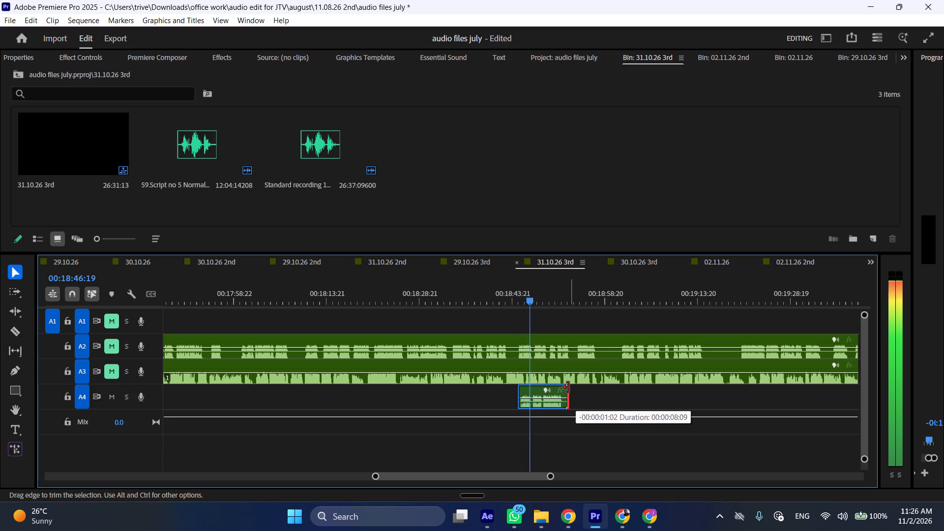
{"action": "left_click_drag", "start_coordinate": [568, 387], "coordinate": [565, 387]}
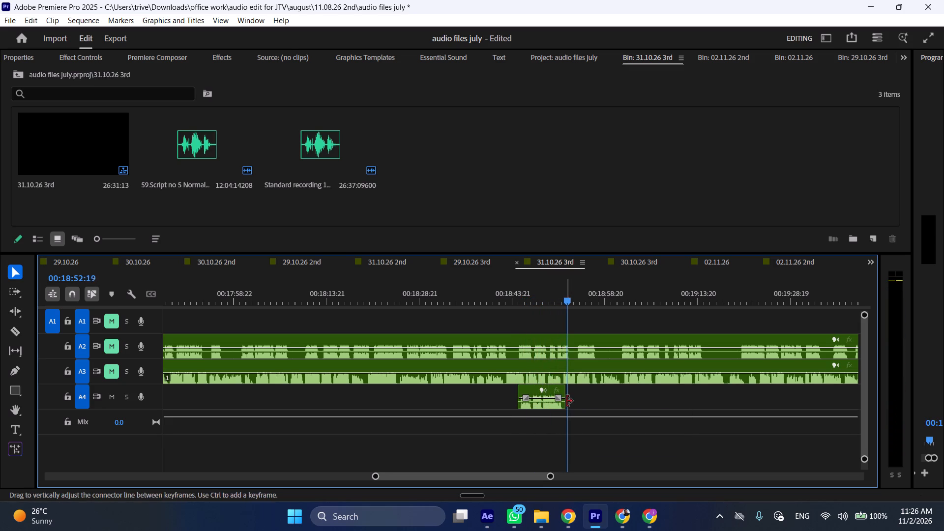
{"action": "key", "text": "space"}
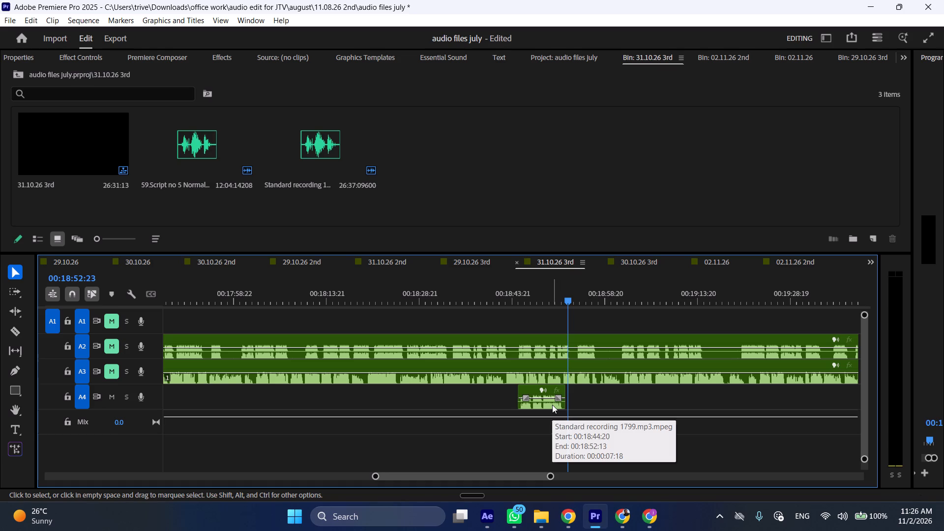
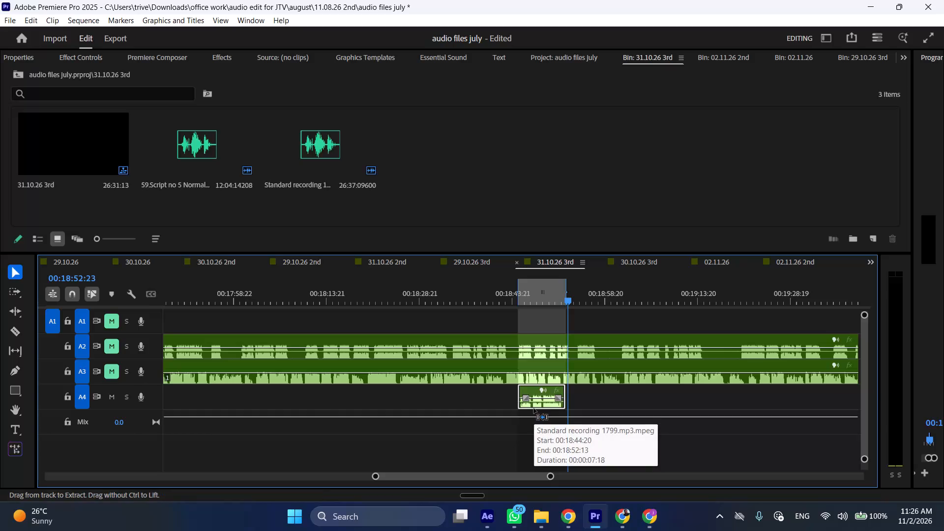
Open the export settings for the marked In/Out range of the 31.10.26 3rd sequence and open the MP3's save location for editing.
{"action": "key", "text": "ctrl+m"}
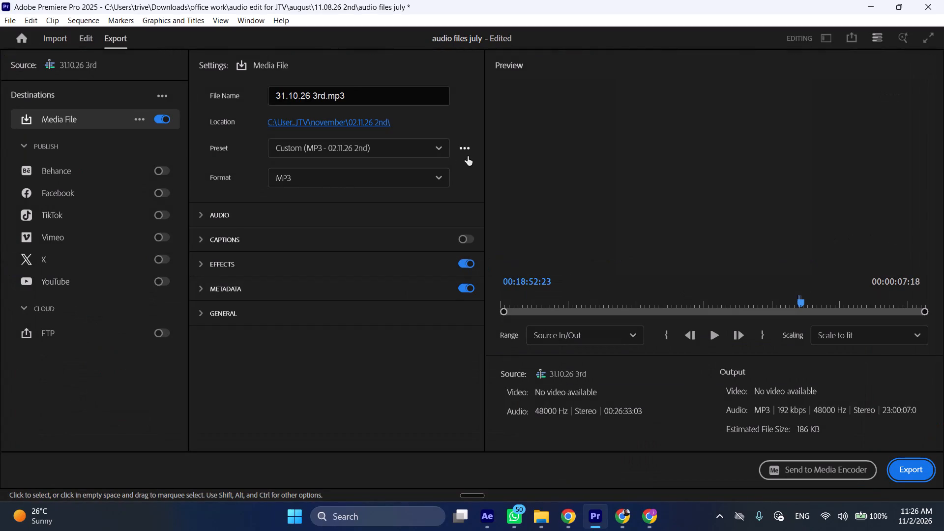
{"action": "left_click", "coordinate": [331, 123]}
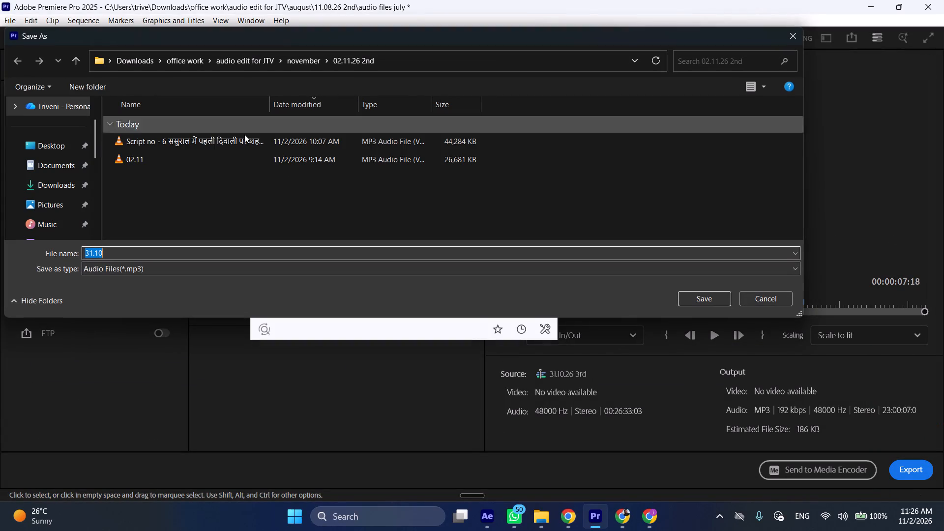
Set the export location to Downloads, keeping the file name 31.10, and export the marked range as an MP3.
{"action": "left_click", "coordinate": [60, 189]}
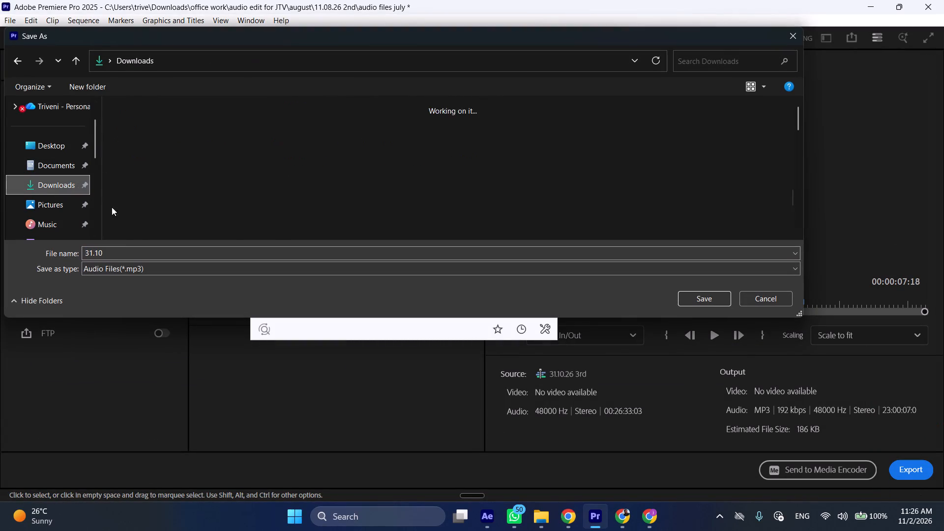
{"action": "left_click", "coordinate": [722, 296]}
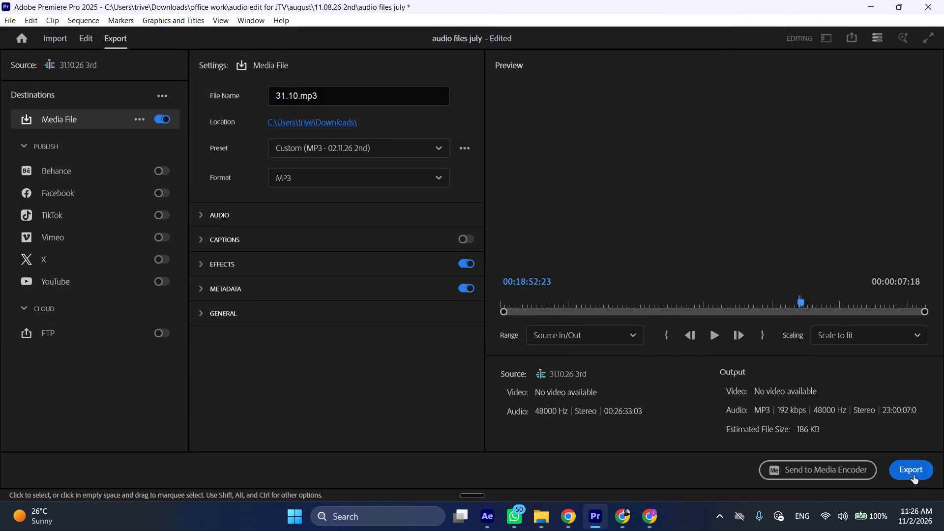
{"action": "left_click", "coordinate": [913, 472]}
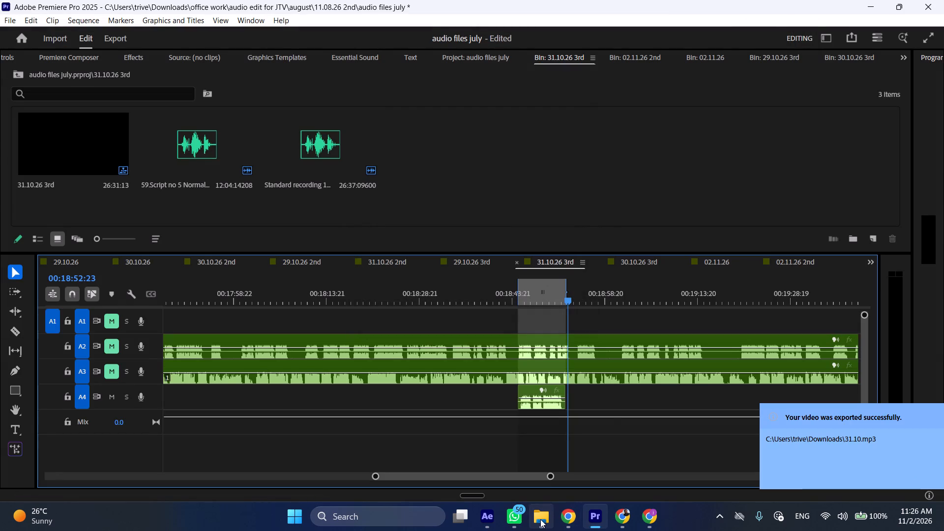
Upload the exported 31.10 MP3 from the Downloads folder to Adobe Podcast's Enhance Speech page in Chrome.
{"action": "left_click", "coordinate": [540, 519]}
{"action": "left_click", "coordinate": [51, 211]}
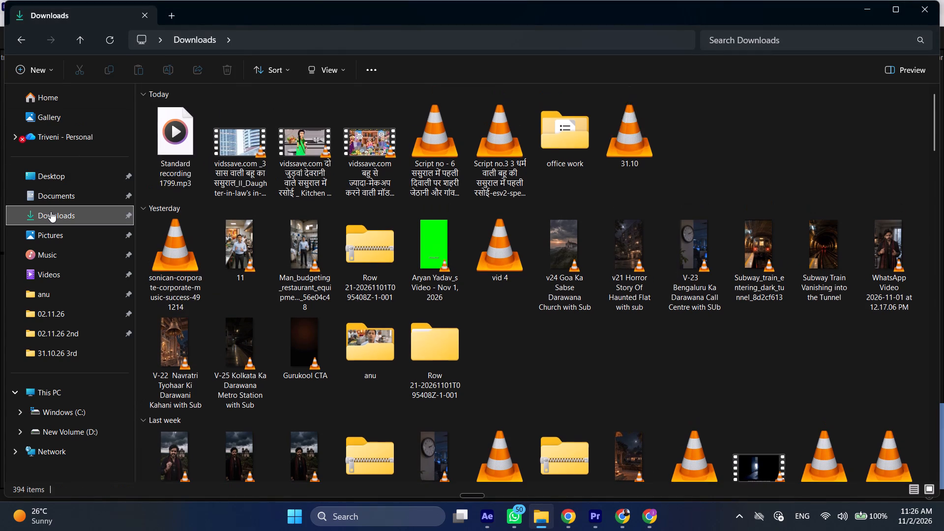
{"action": "left_click_drag", "start_coordinate": [171, 140], "coordinate": [606, 499]}
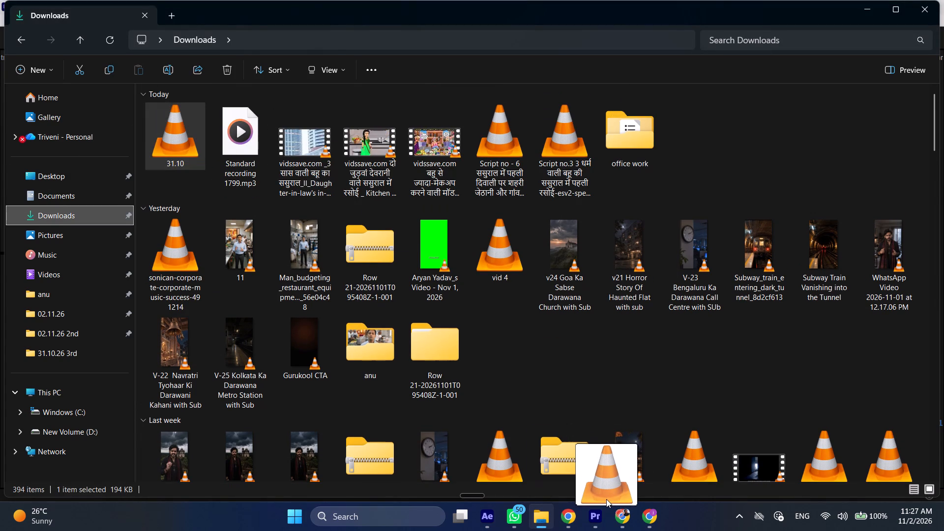
{"action": "left_click_drag", "start_coordinate": [606, 499], "coordinate": [606, 500]}
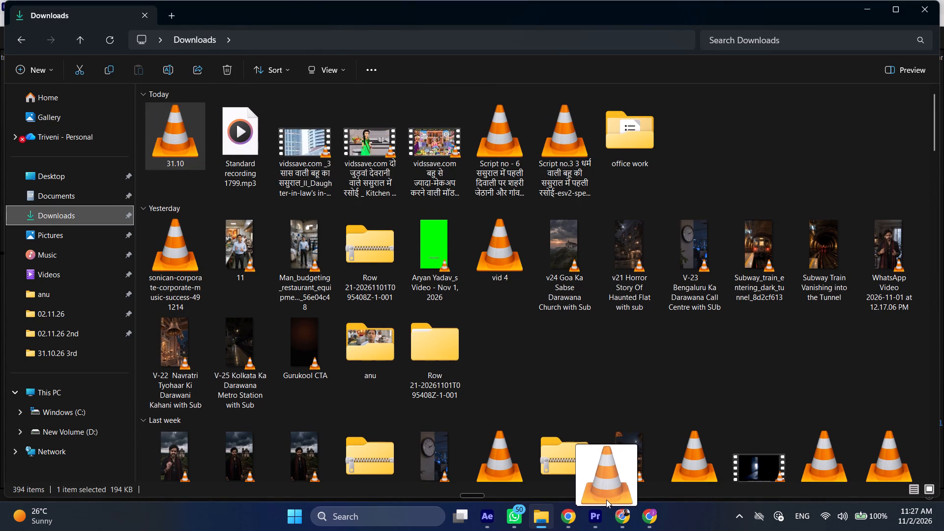
{"action": "left_click_drag", "start_coordinate": [606, 500], "coordinate": [220, 246]}
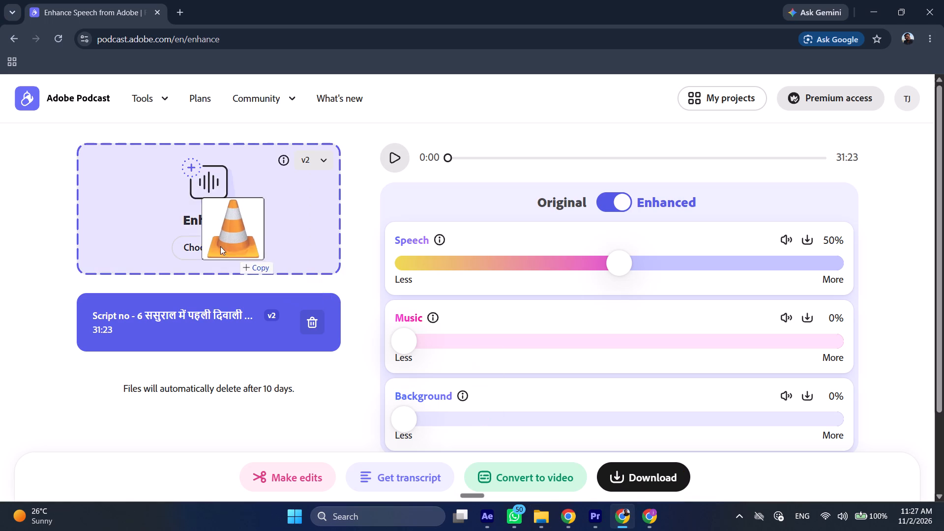
{"action": "left_click_drag", "start_coordinate": [220, 246], "coordinate": [215, 243]}
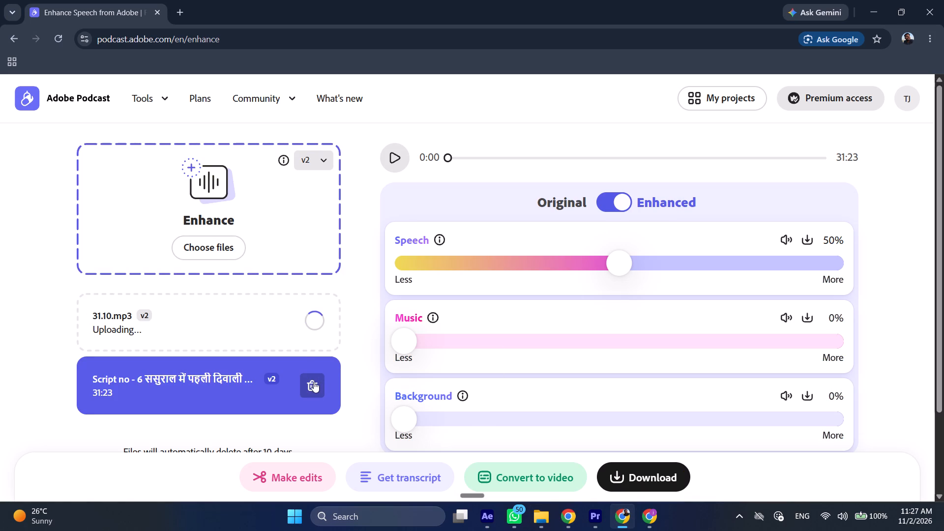
Delete the earlier Script no - 6 file from the Enhance Speech file list.
{"action": "left_click", "coordinate": [313, 381]}
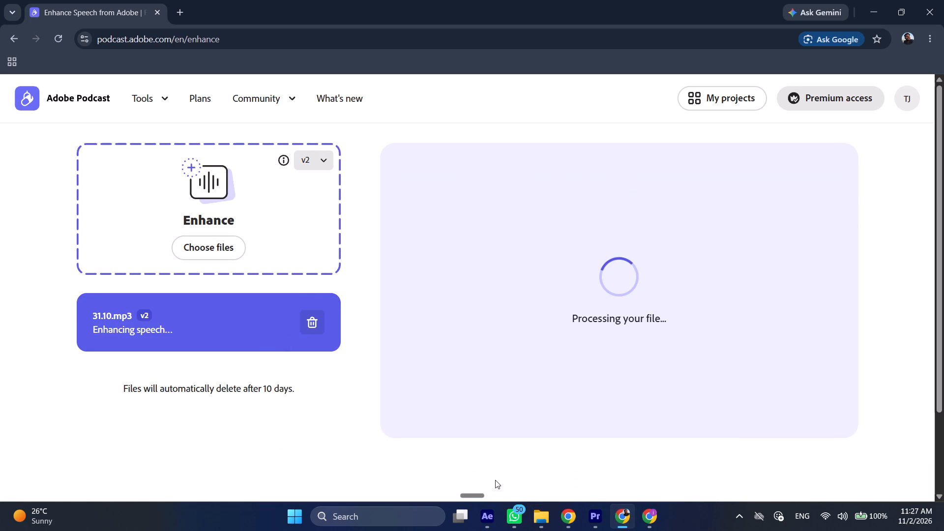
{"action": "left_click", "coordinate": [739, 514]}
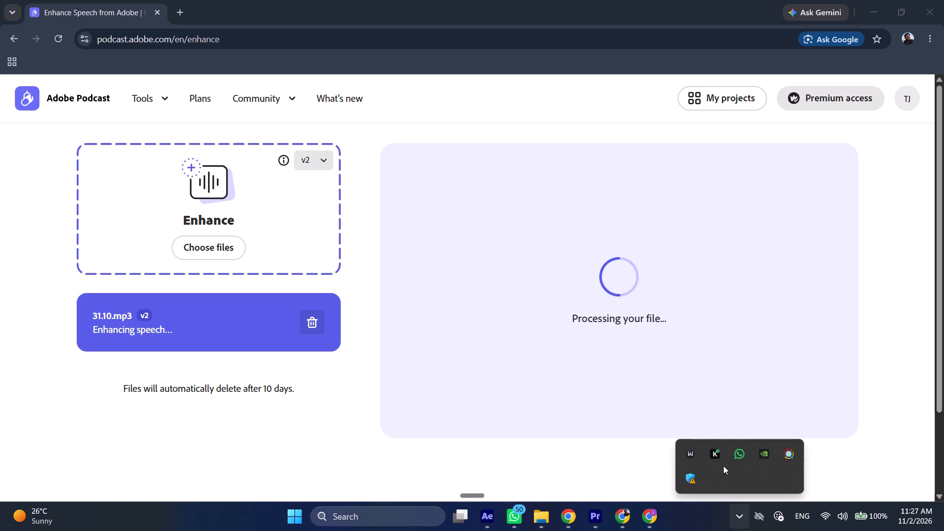
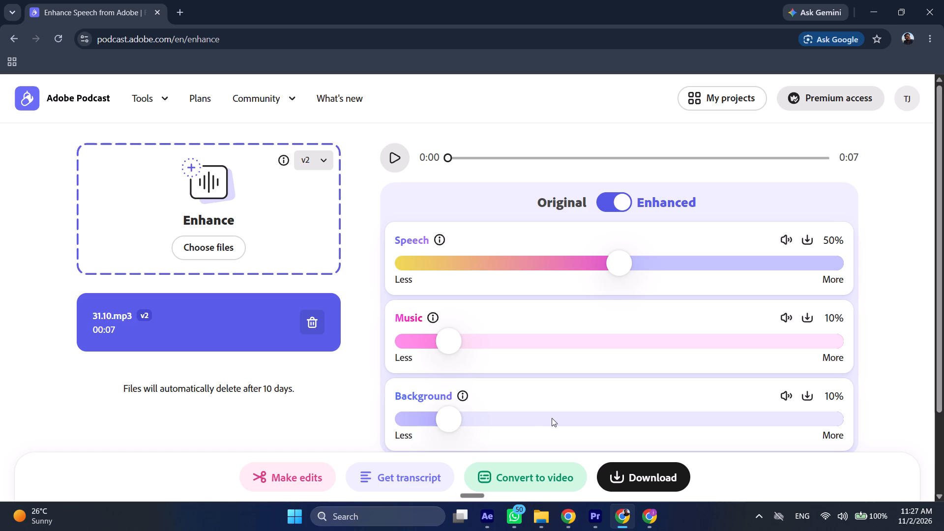
Download only the enhanced Speech track of 31.10.mp3 and show the downloaded file in its folder.
{"action": "left_click", "coordinate": [811, 244]}
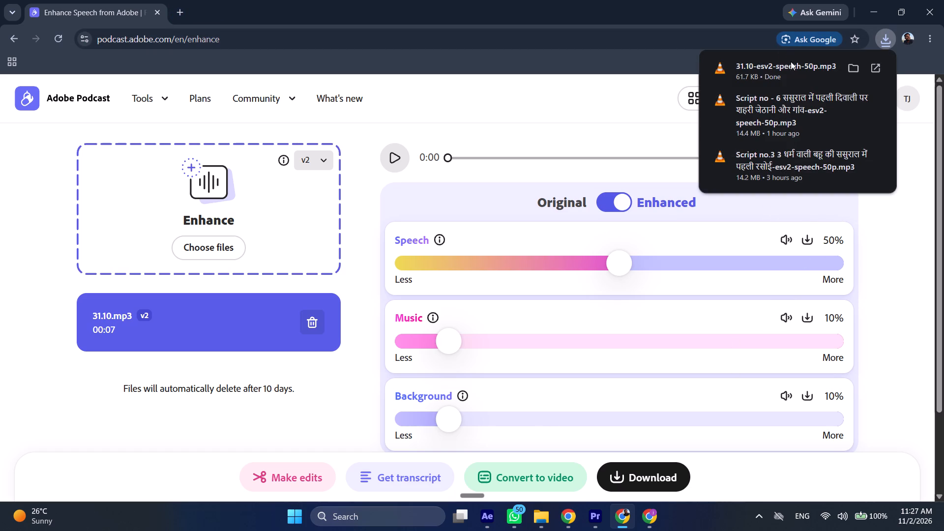
{"action": "left_click", "coordinate": [858, 65]}
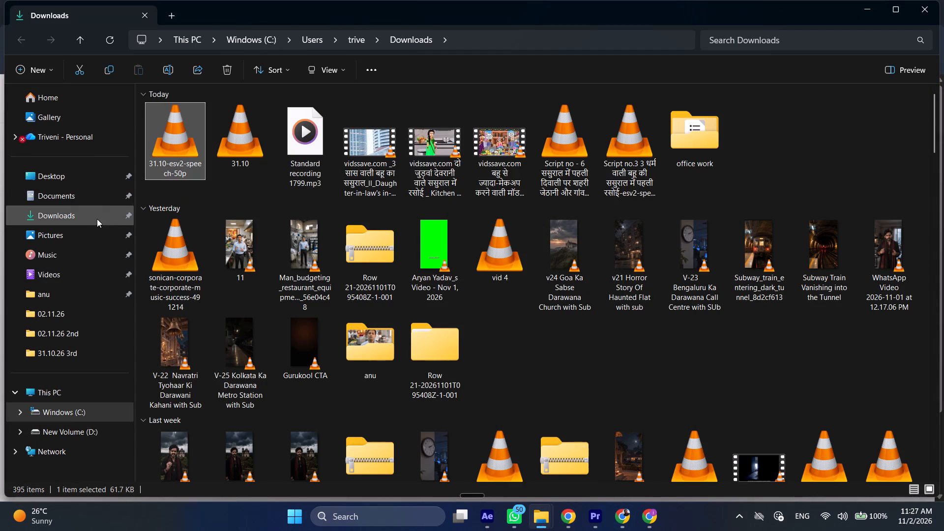